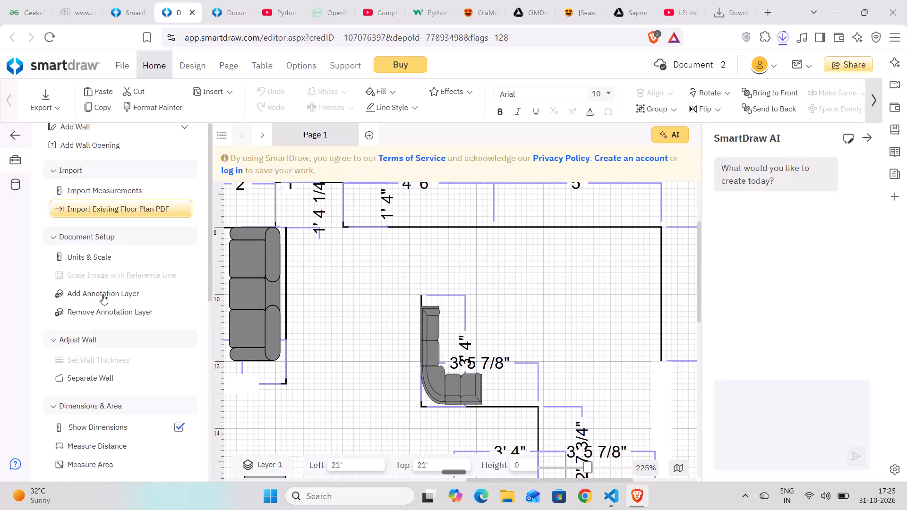
Look through the symbol library categories and examine the available Countertops shapes.
scroll(108, 416, "down", 4)
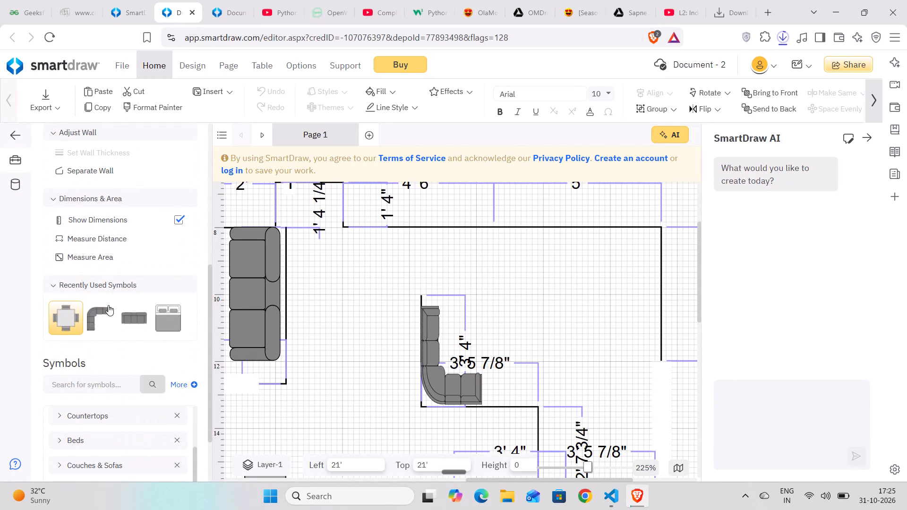
scroll(108, 305, "down", 2)
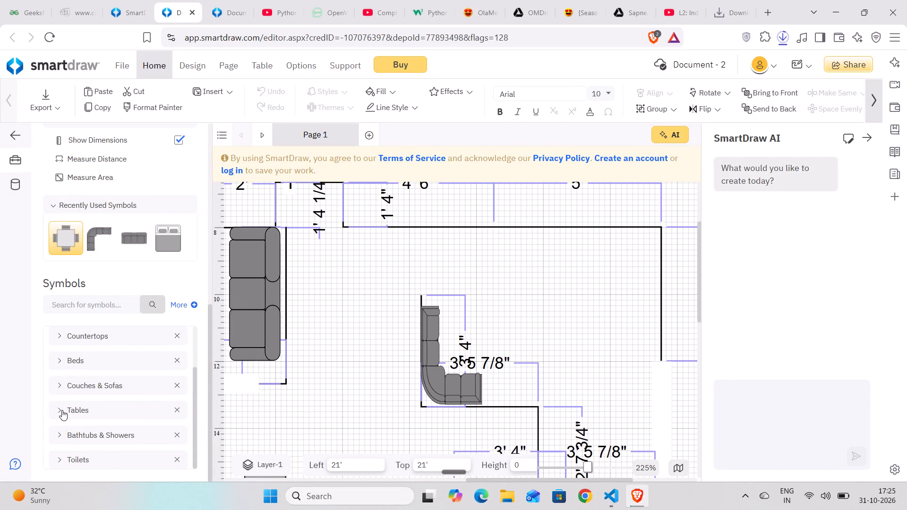
scroll(62, 410, "down", 1)
scroll(90, 391, "up", 1)
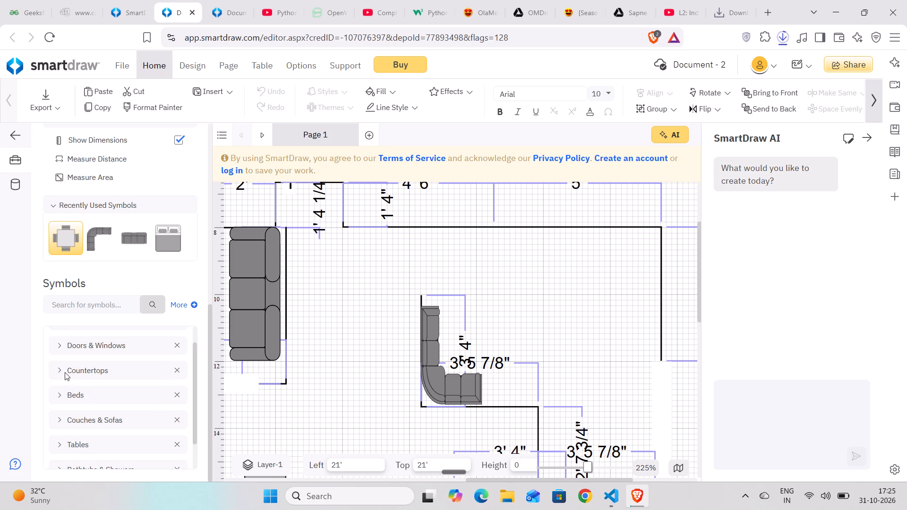
left_click(65, 372)
left_click(59, 367)
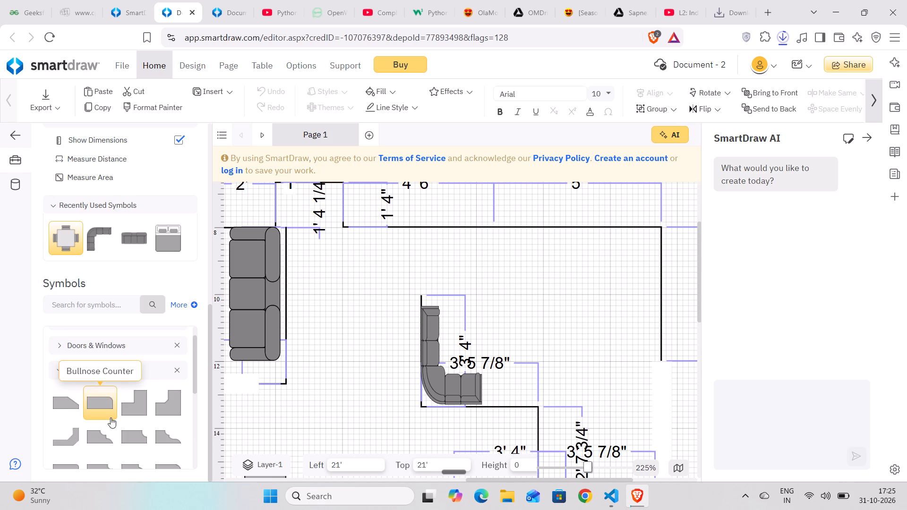
scroll(111, 417, "down", 1)
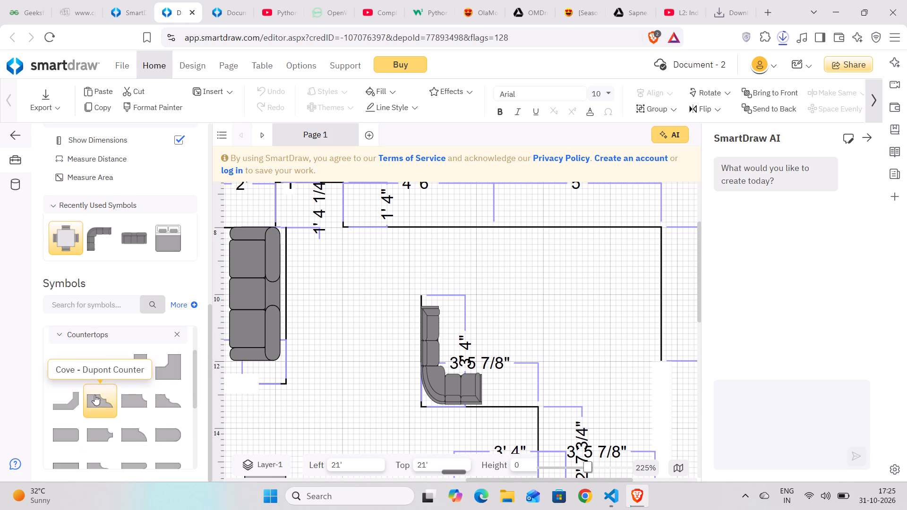
scroll(119, 441, "down", 1)
scroll(107, 436, "up", 1)
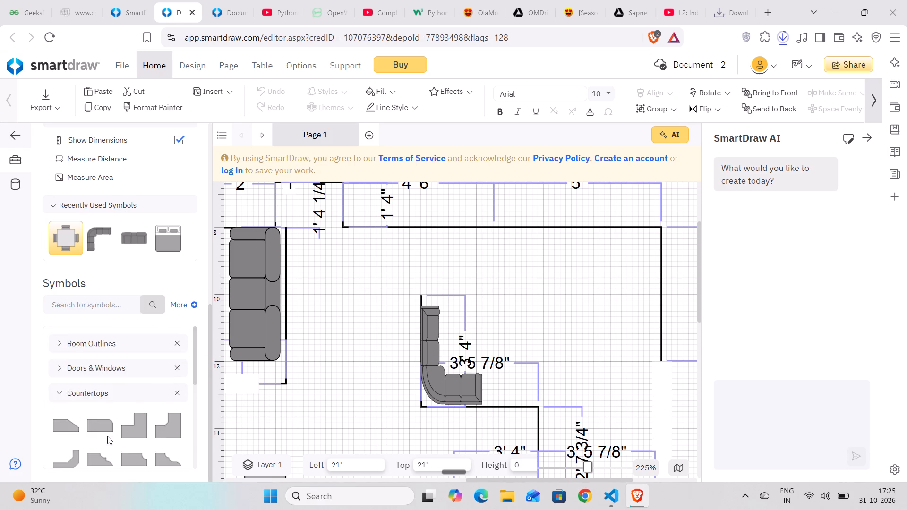
scroll(107, 436, "up", 1)
scroll(65, 416, "down", 1)
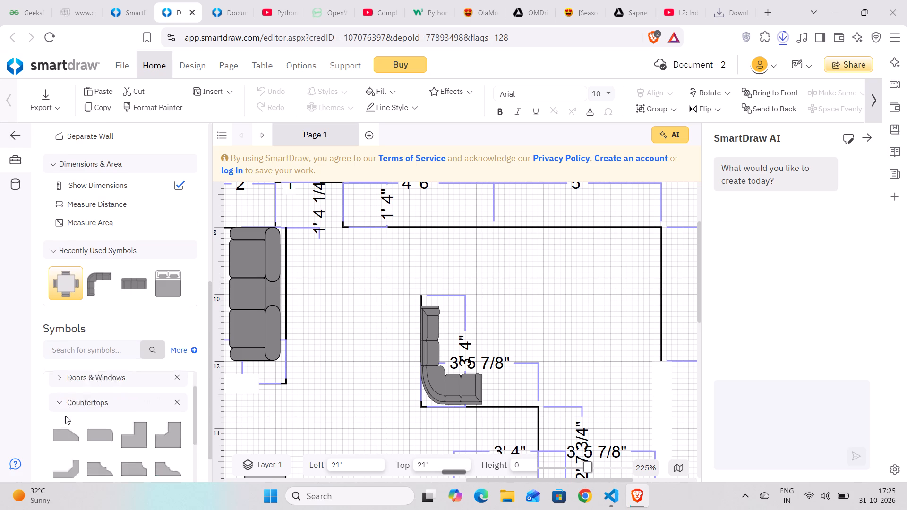
scroll(65, 416, "down", 2)
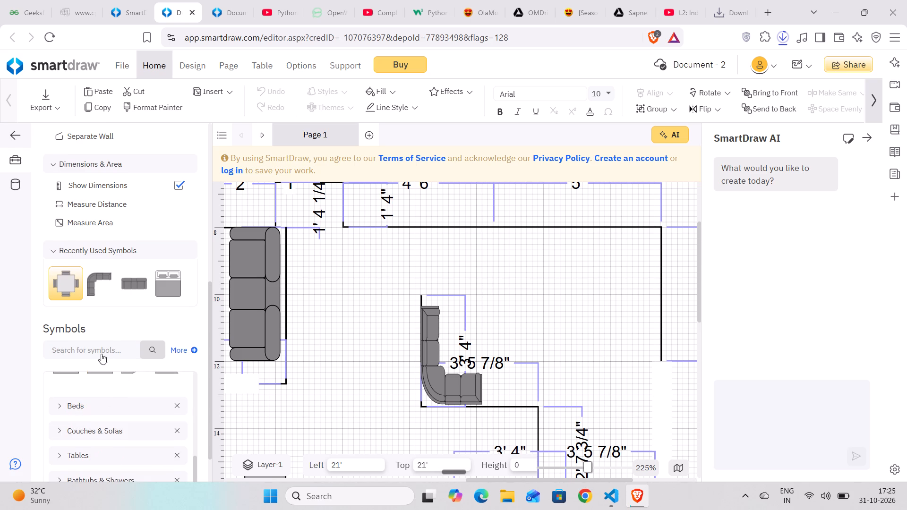
scroll(108, 340, "down", 2)
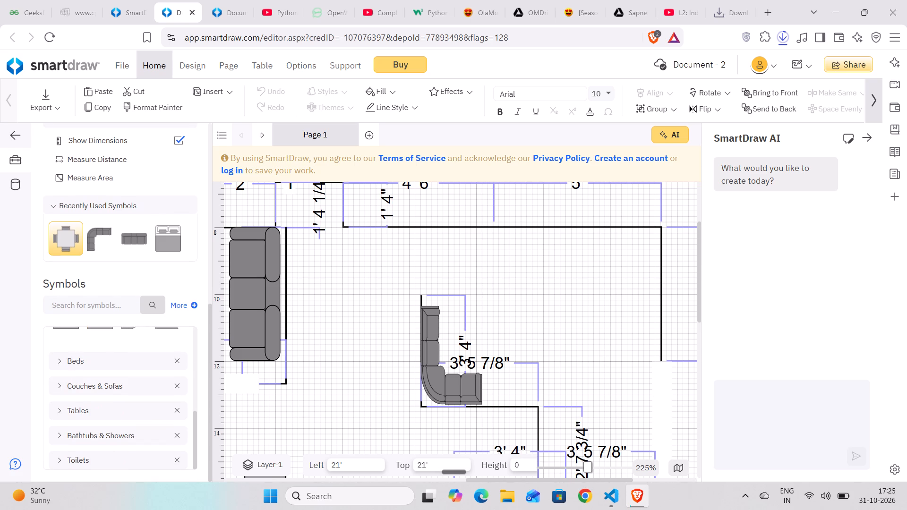
Search the symbol library for television.
left_click(106, 308)
key("t")
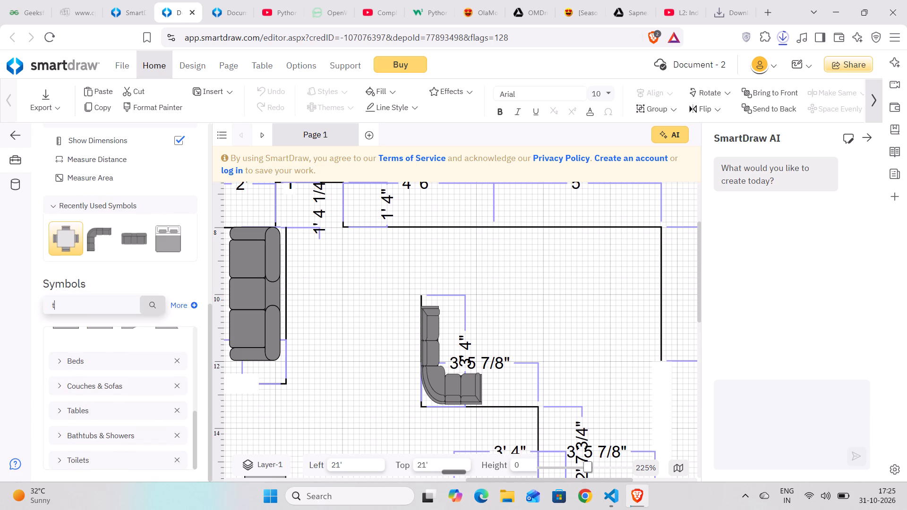
key("e")
type("levision")
key("Return")
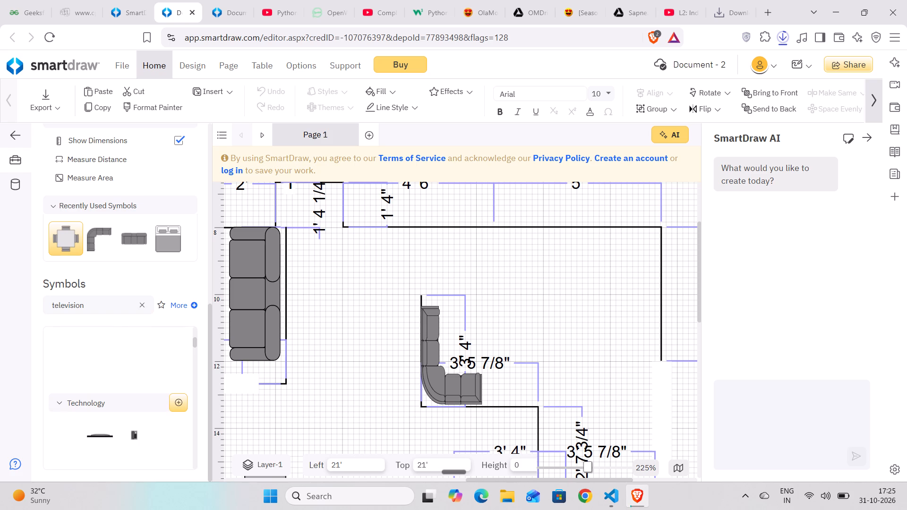
Examine the television search results across the symbol categories for one that suits the floor plan.
scroll(92, 388, "down", 1)
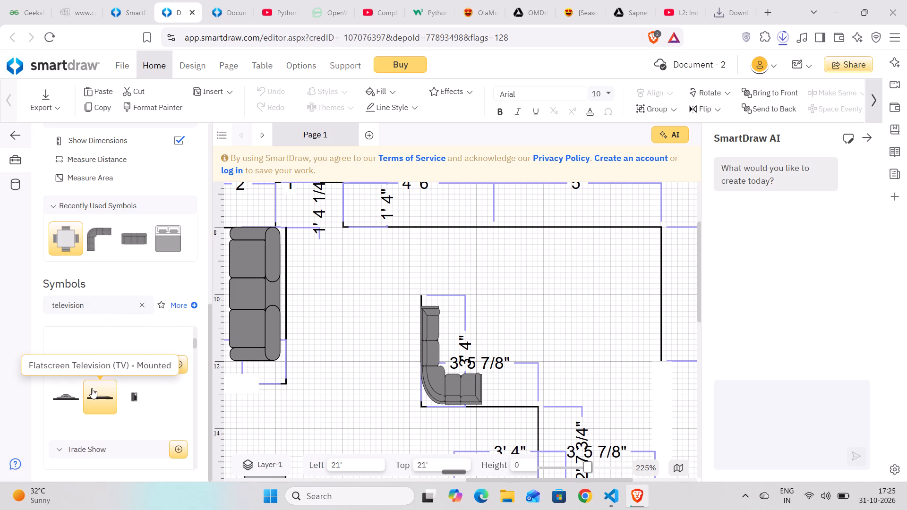
scroll(106, 433, "down", 1)
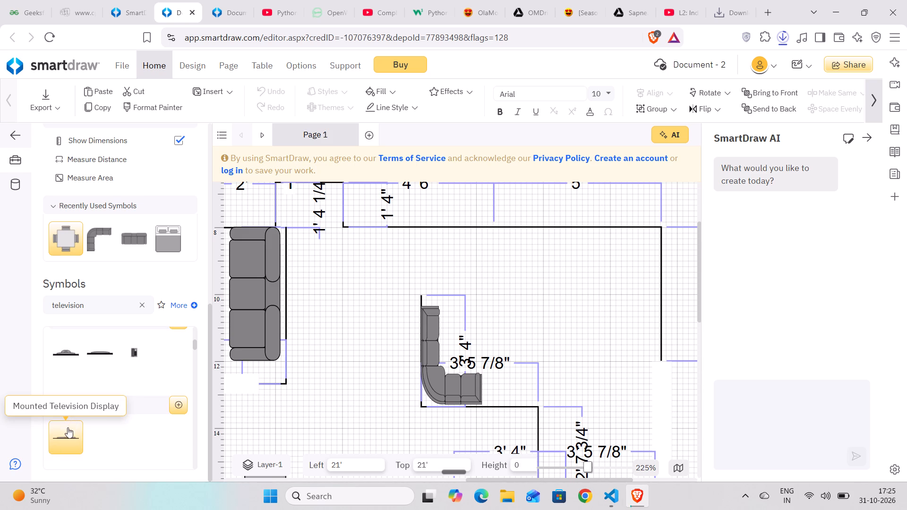
scroll(72, 352, "up", 1)
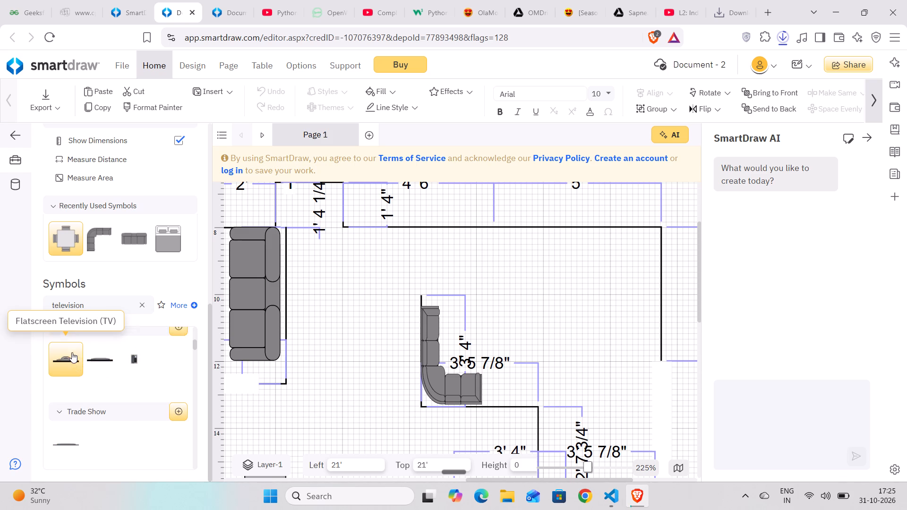
scroll(72, 352, "up", 3)
scroll(72, 352, "down", 3)
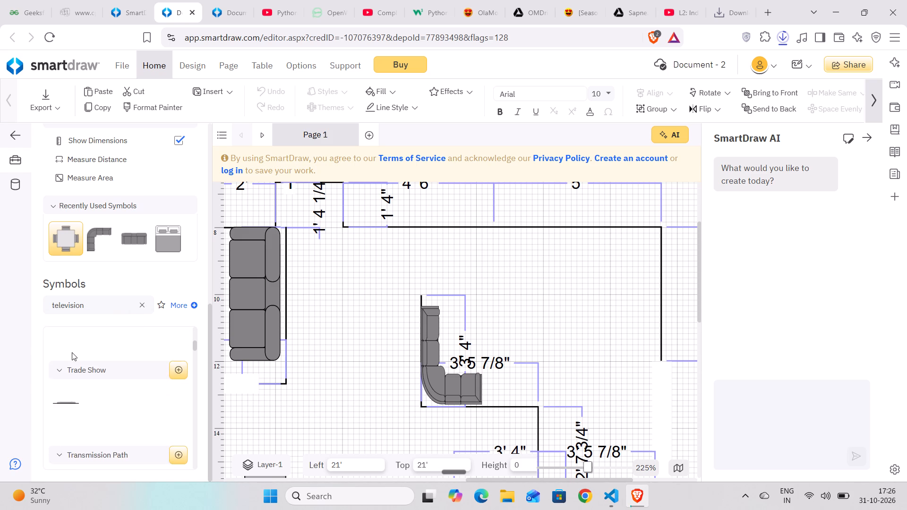
scroll(72, 352, "down", 2)
left_click(72, 352)
scroll(72, 352, "down", 1)
scroll(129, 416, "up", 1)
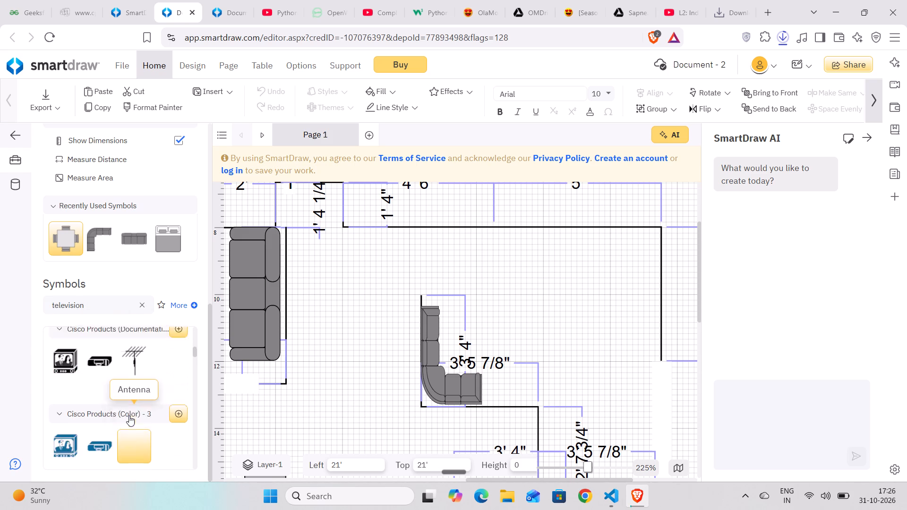
scroll(129, 416, "up", 1)
scroll(129, 416, "down", 2)
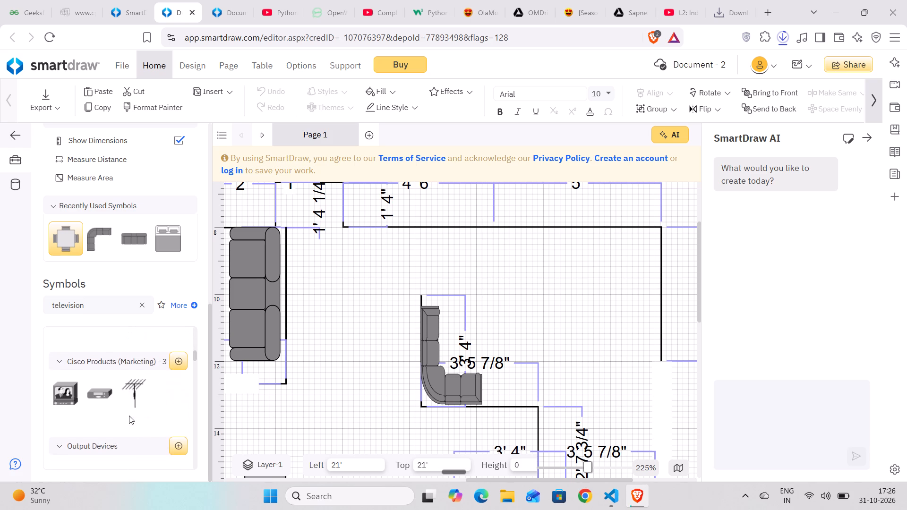
scroll(129, 416, "down", 2)
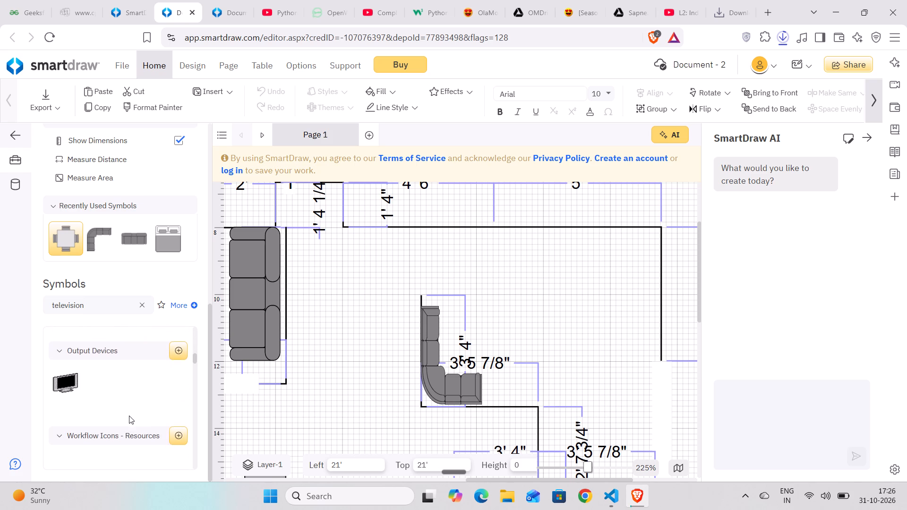
scroll(129, 416, "down", 2)
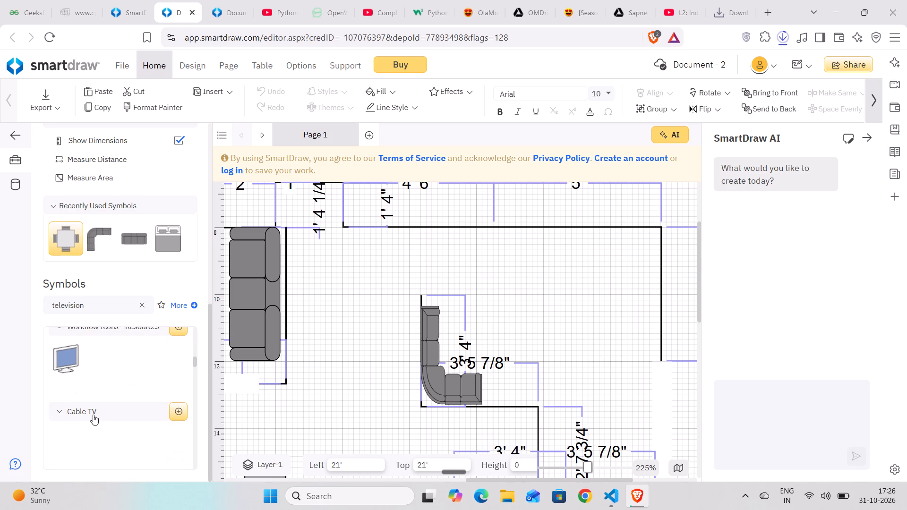
scroll(151, 413, "up", 1)
Clear the television search and search the symbol library for table.
left_click(144, 301)
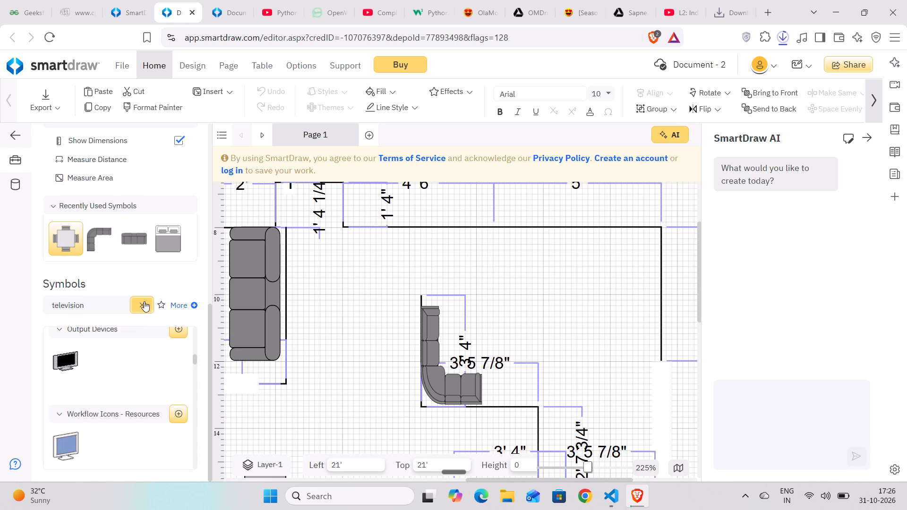
type("table")
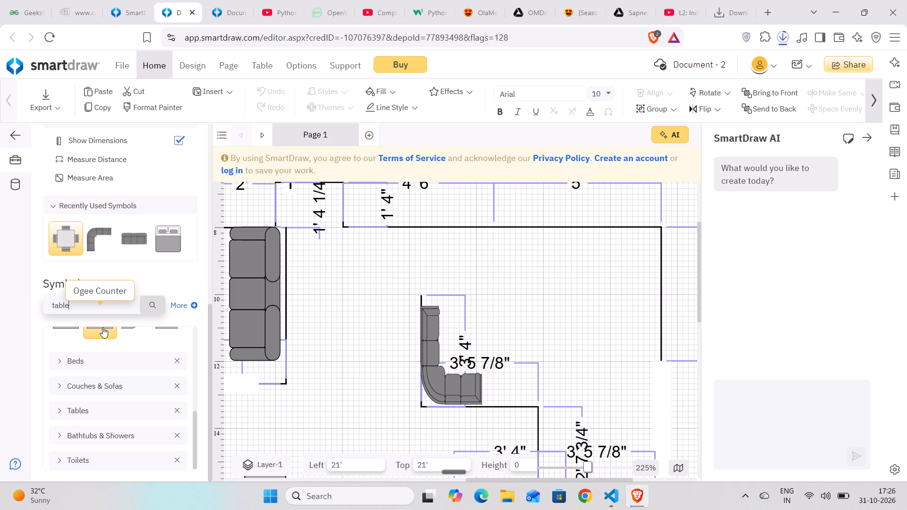
key("Return")
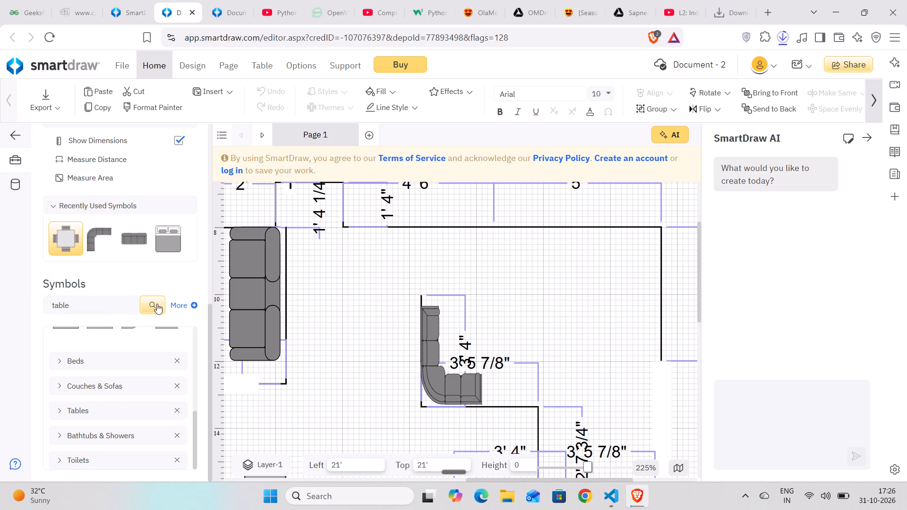
left_click(155, 303)
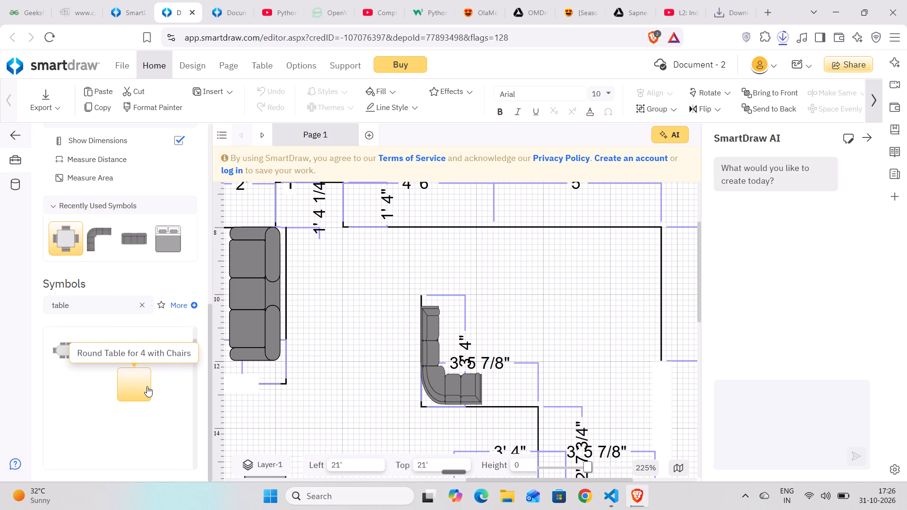
Examine the table search results in the Tables category for a piece that suits the room with the sofas.
scroll(147, 386, "down", 2)
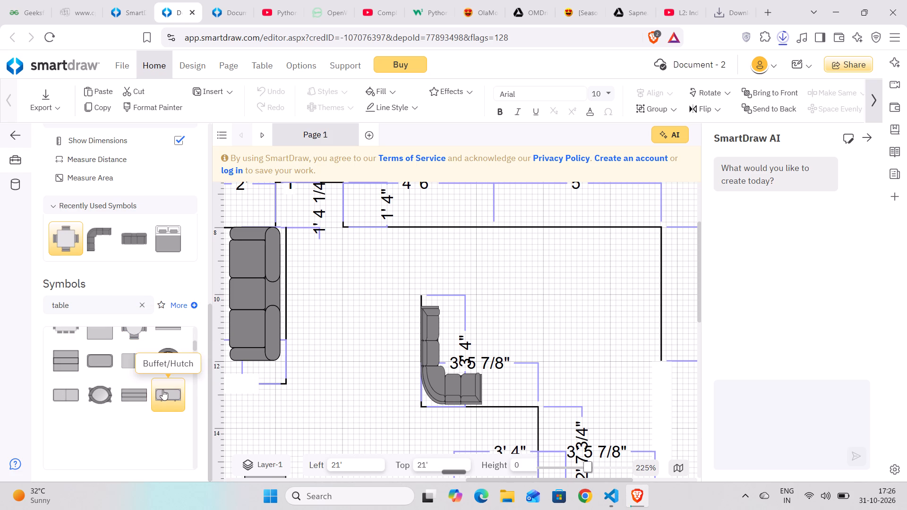
scroll(84, 434, "down", 1)
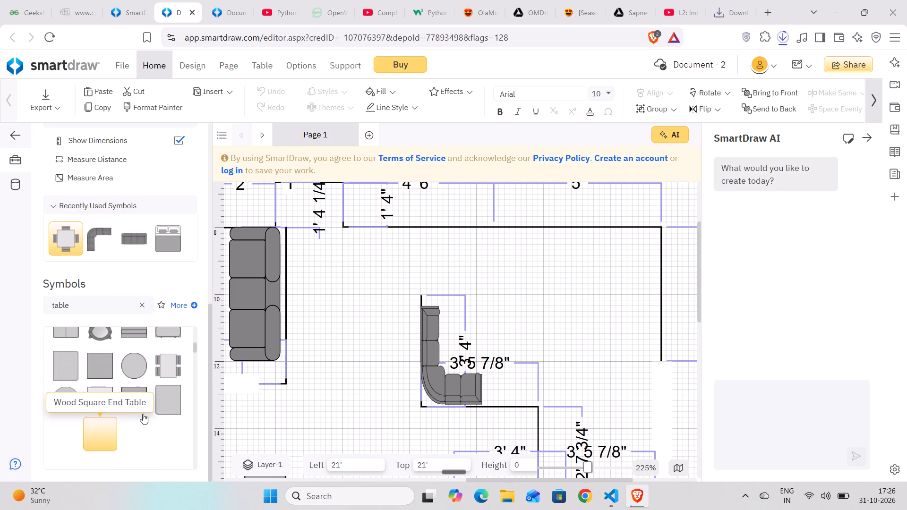
scroll(167, 445, "down", 1)
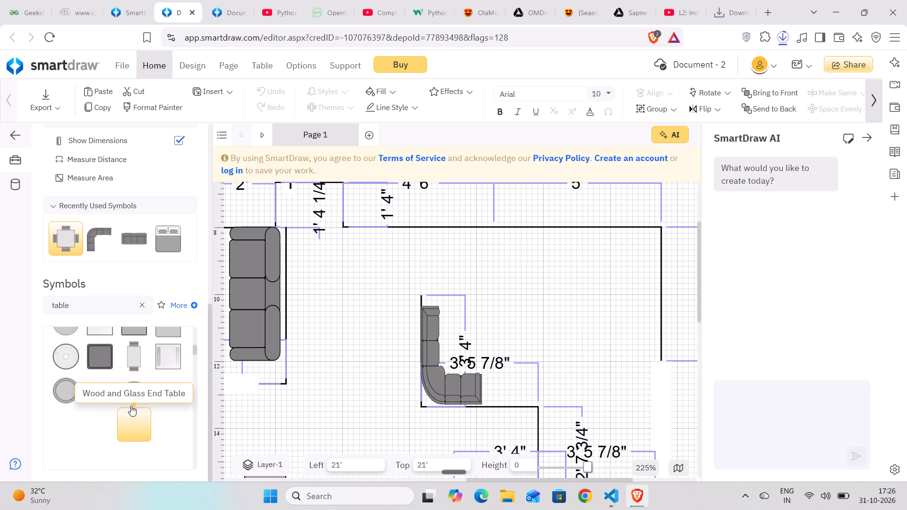
scroll(81, 426, "down", 1)
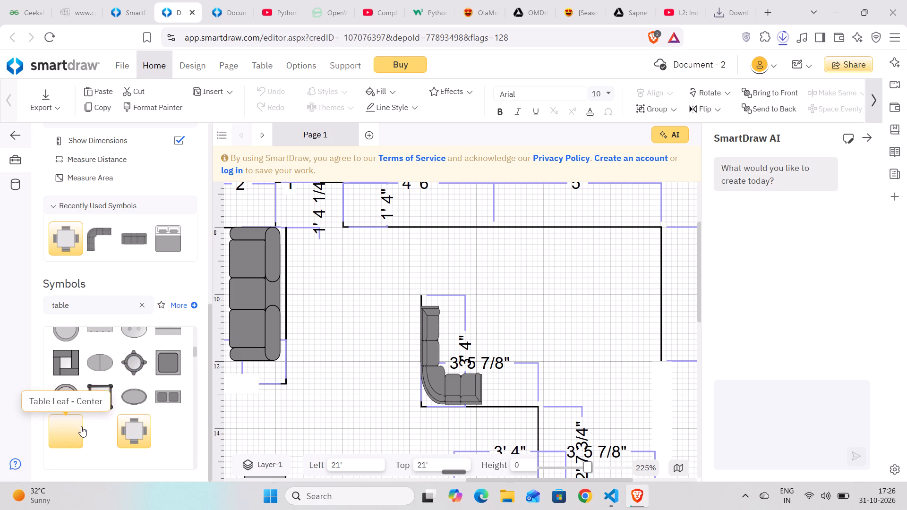
scroll(147, 419, "down", 1)
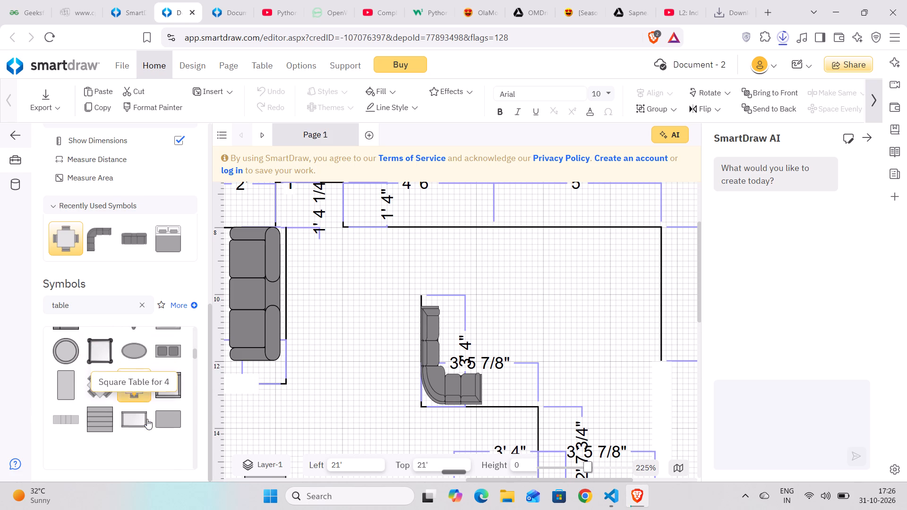
scroll(147, 419, "down", 1)
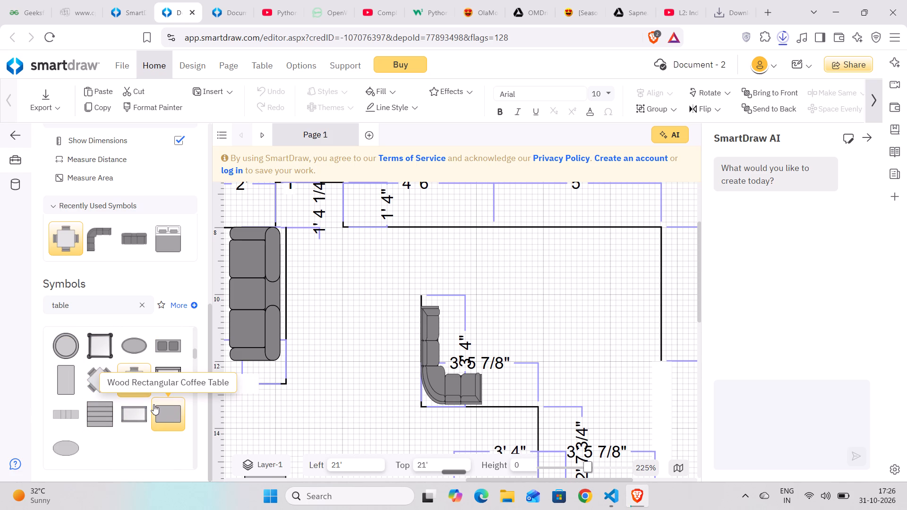
scroll(133, 407, "down", 1)
scroll(133, 407, "up", 1)
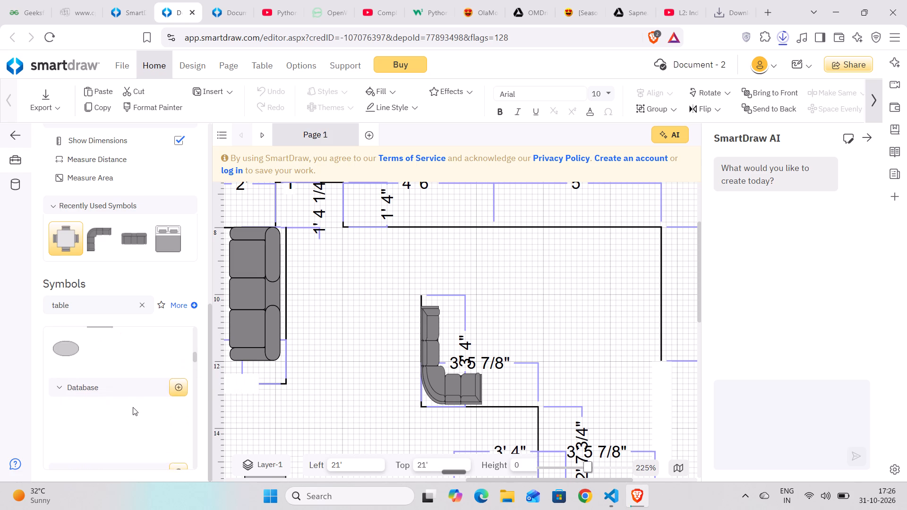
scroll(133, 407, "up", 3)
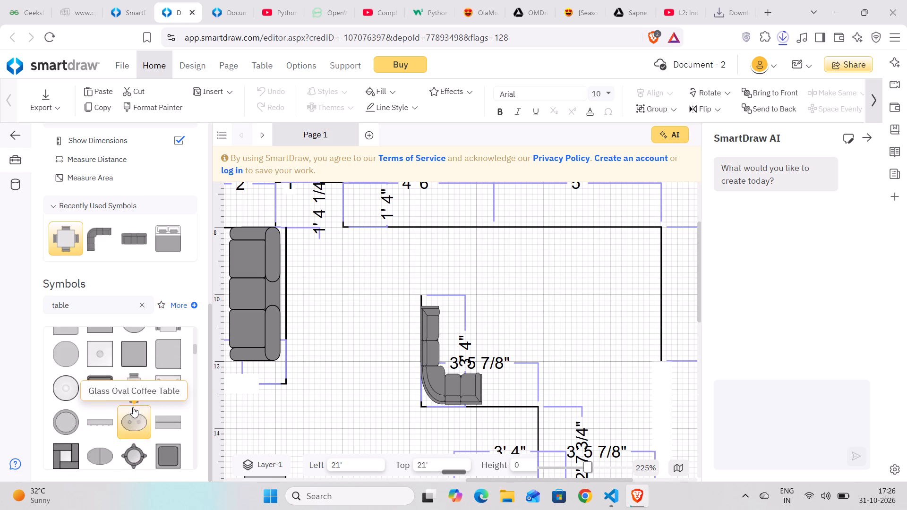
scroll(133, 407, "up", 3)
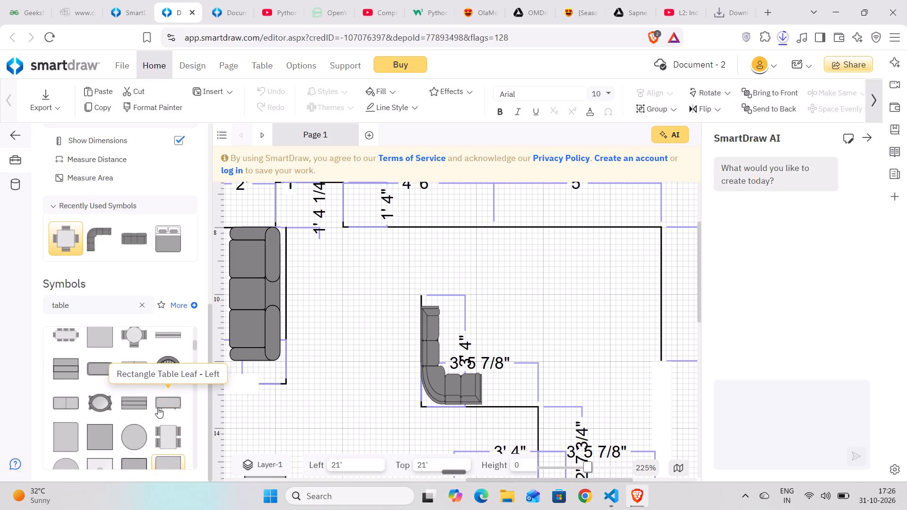
scroll(158, 408, "up", 1)
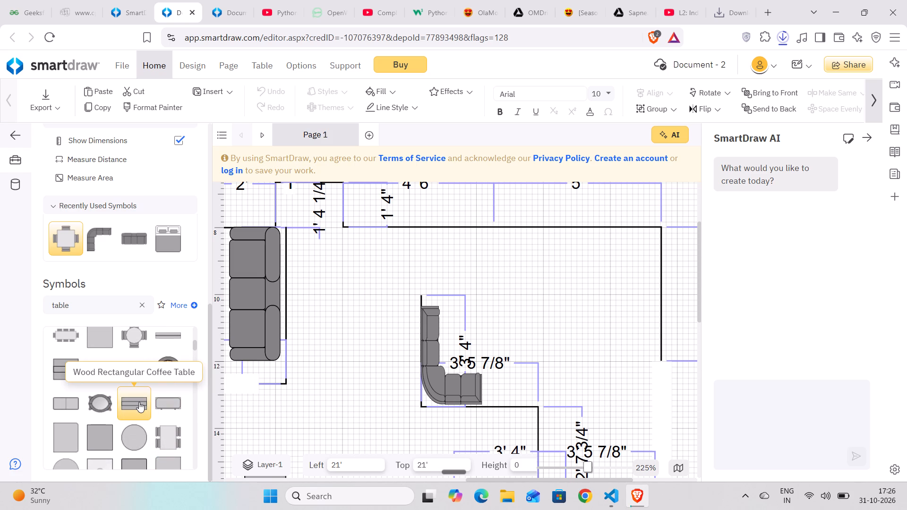
scroll(106, 375, "up", 1)
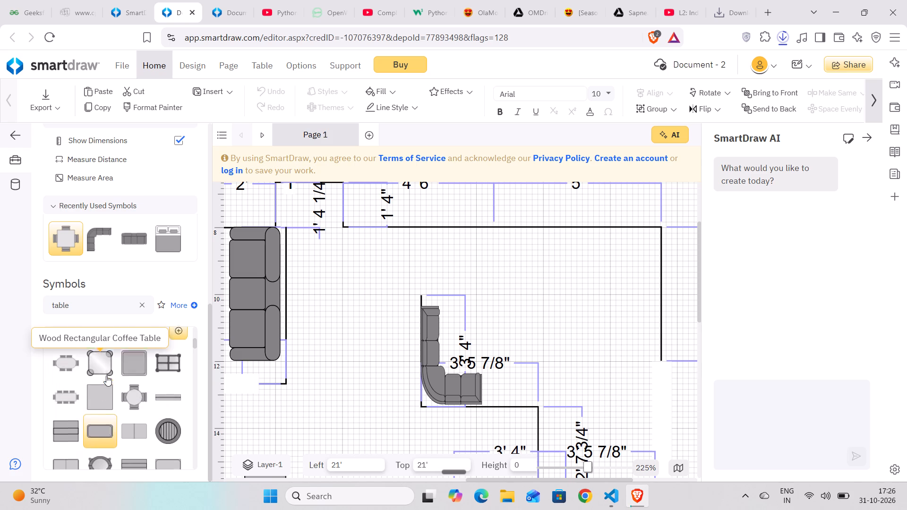
scroll(106, 375, "up", 2)
scroll(110, 434, "down", 1)
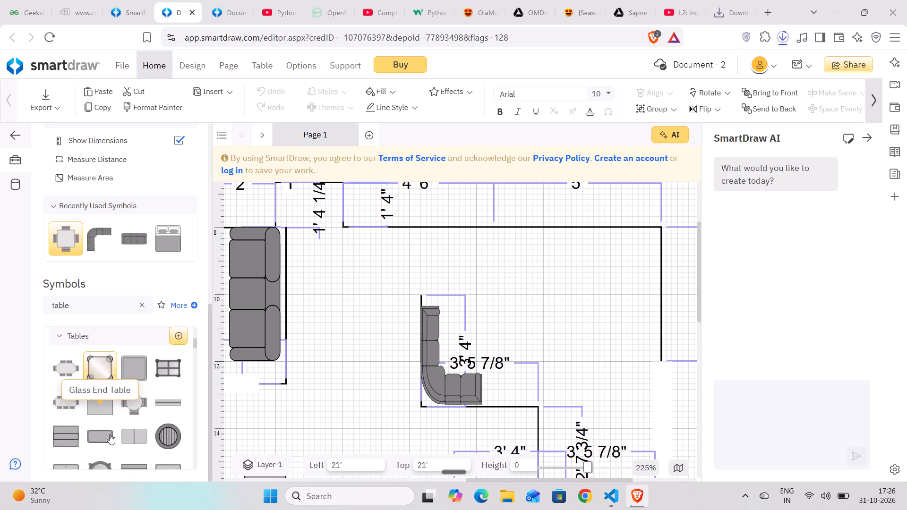
scroll(110, 434, "down", 1)
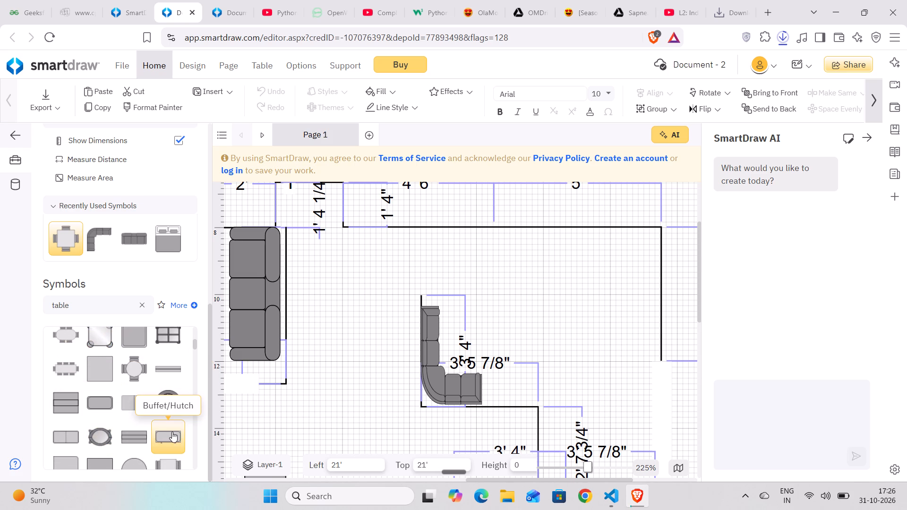
scroll(172, 432, "down", 1)
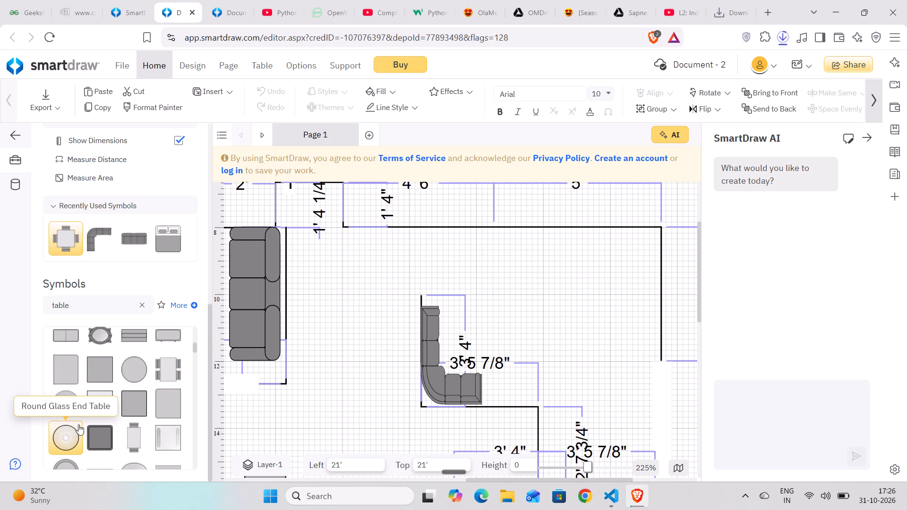
scroll(120, 419, "down", 1)
scroll(162, 434, "down", 1)
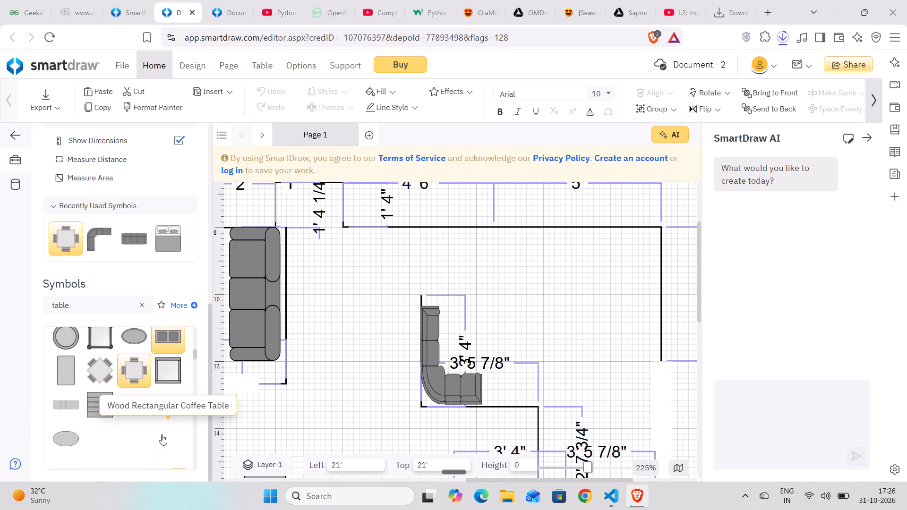
scroll(162, 434, "down", 1)
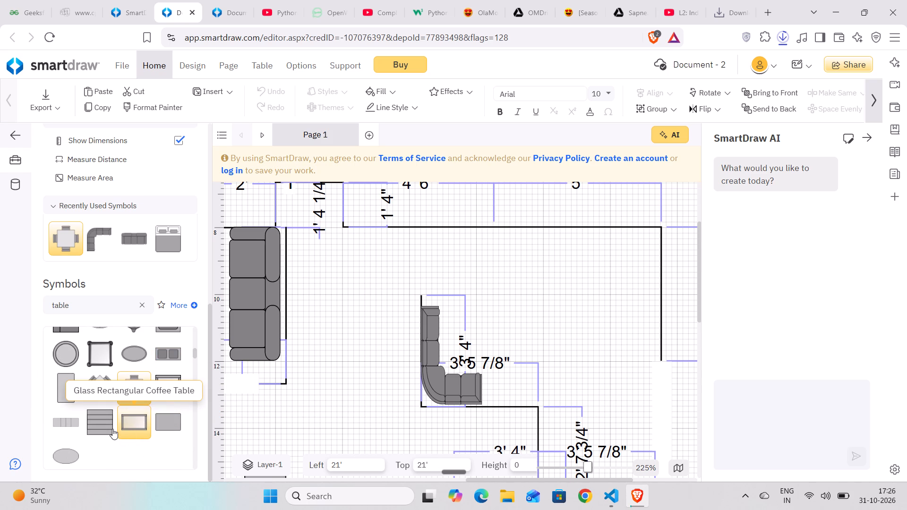
scroll(74, 422, "up", 1)
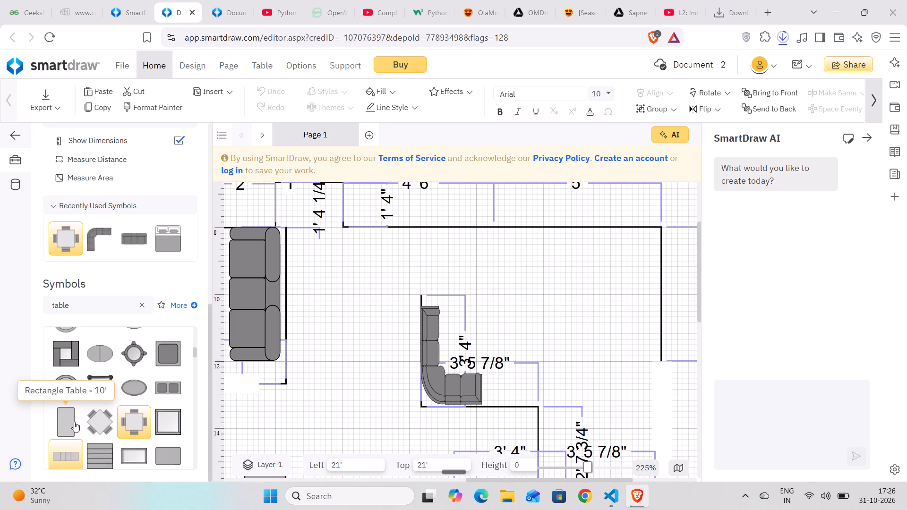
scroll(74, 422, "up", 1)
scroll(173, 394, "up", 1)
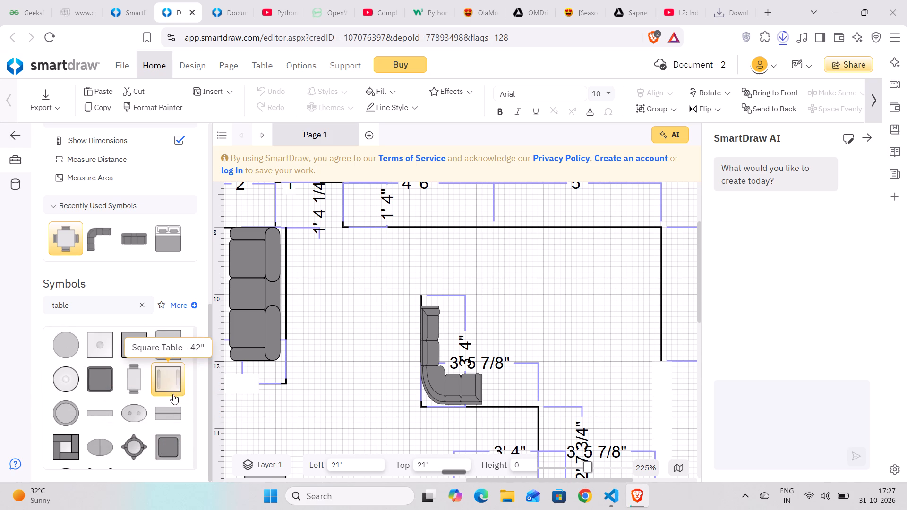
Place a Sideboard/Buffet symbol in the room above the corner sofa, at about 27' 9" left and 8' 6" top.
left_click(99, 413)
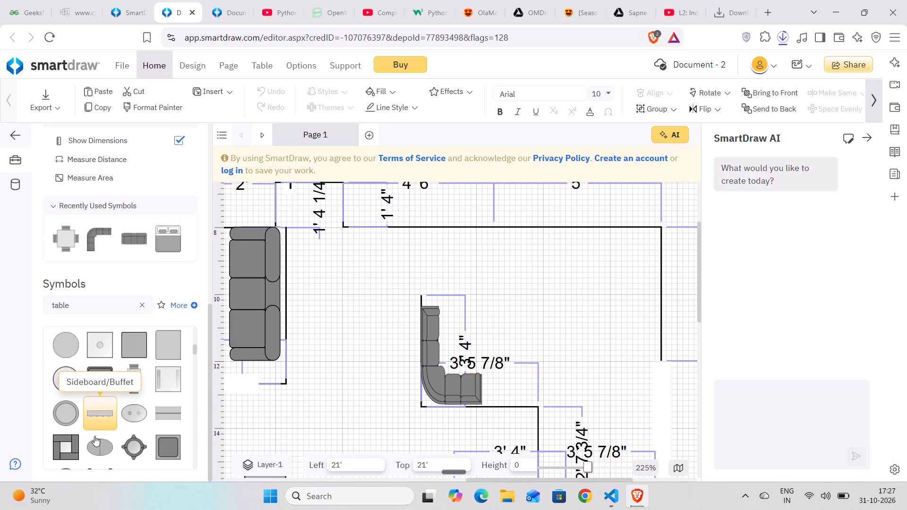
left_click(96, 411)
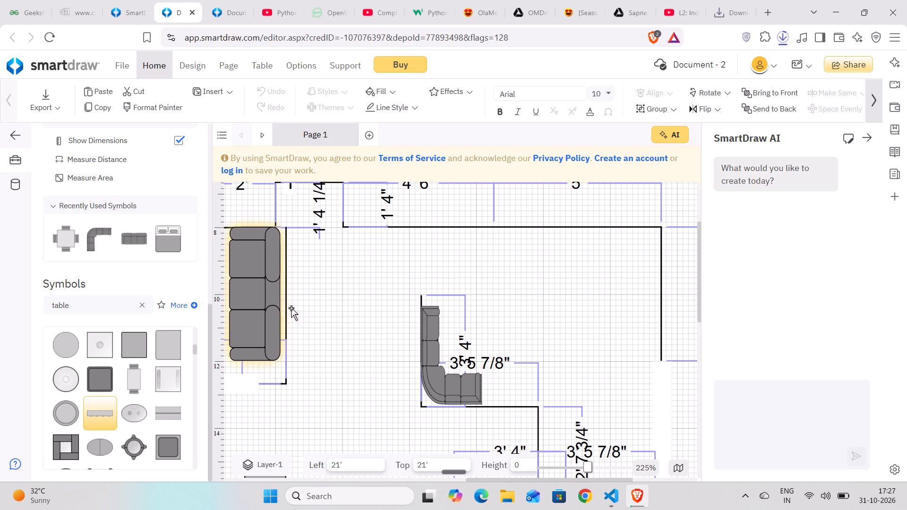
left_click(97, 410)
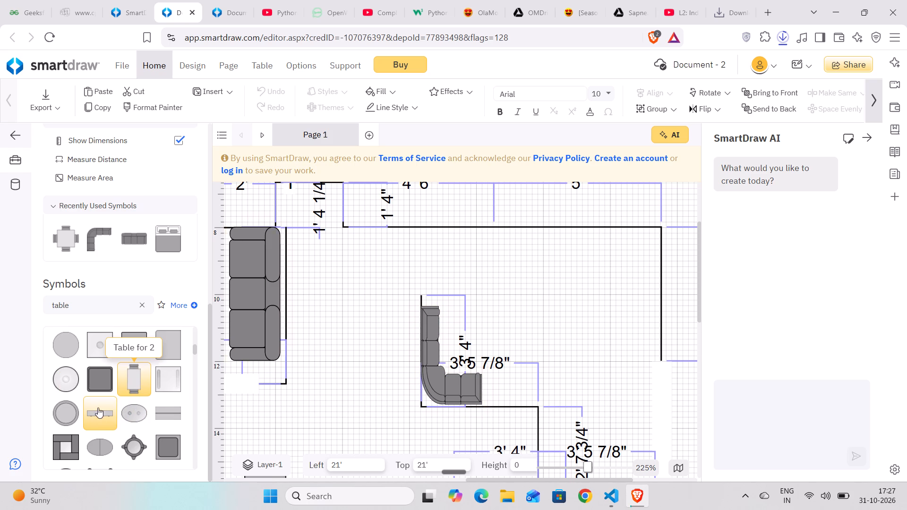
left_click_drag(94, 411, 534, 287)
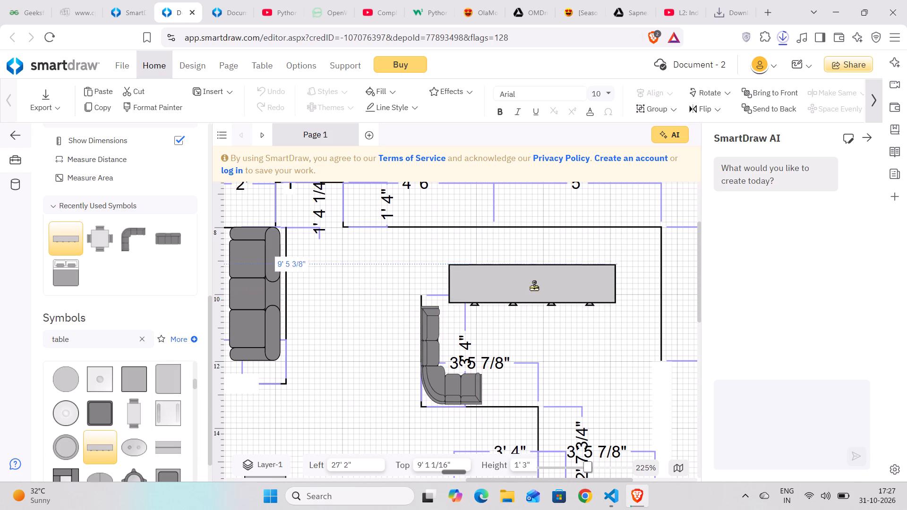
left_click_drag(534, 287, 546, 268)
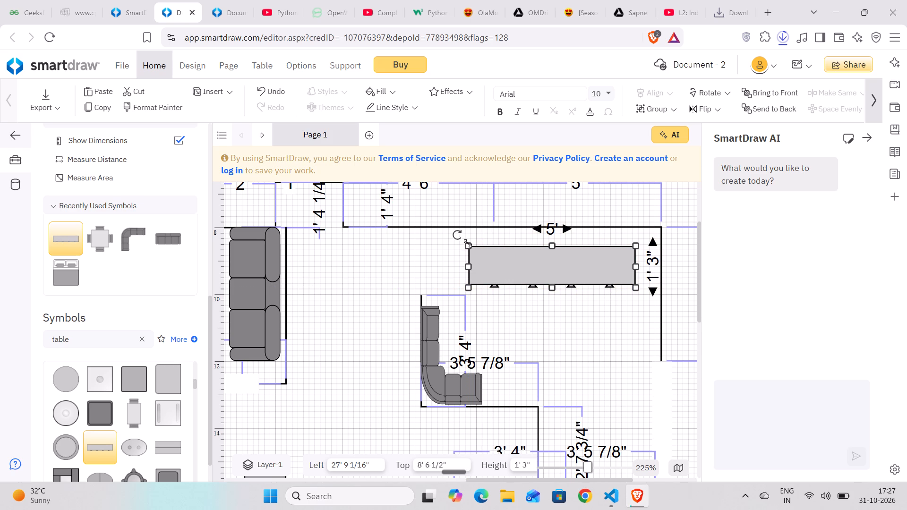
Shrink the sideboard from its upper-left corner to about 3' 9" long and 8 7/16" deep.
left_click_drag(468, 243, 513, 255)
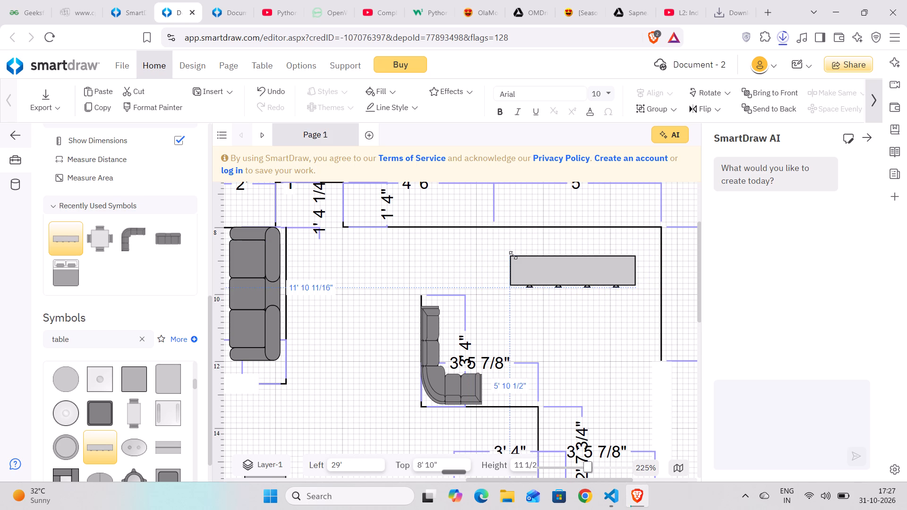
left_click_drag(513, 255, 516, 275)
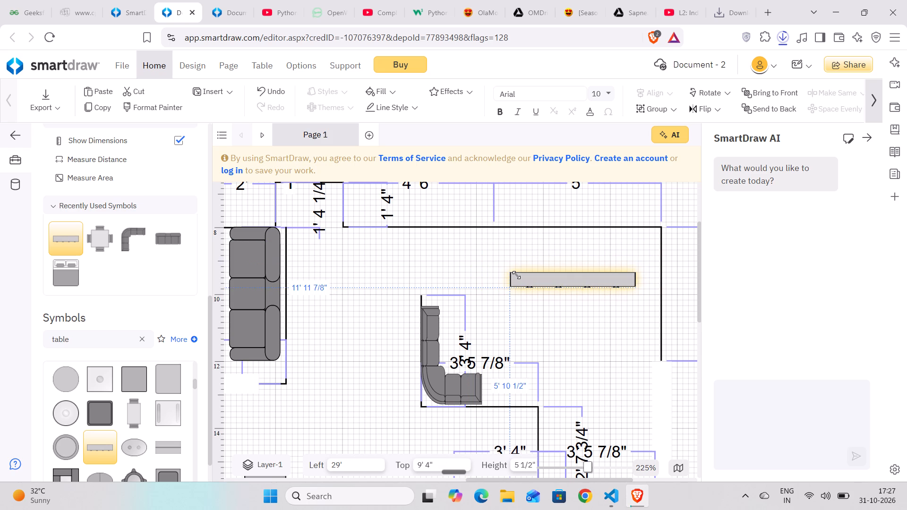
left_click_drag(516, 275, 516, 267)
Move the sideboard flush against the room's upper wall, with its left edge at 29'.
left_click_drag(571, 273, 589, 243)
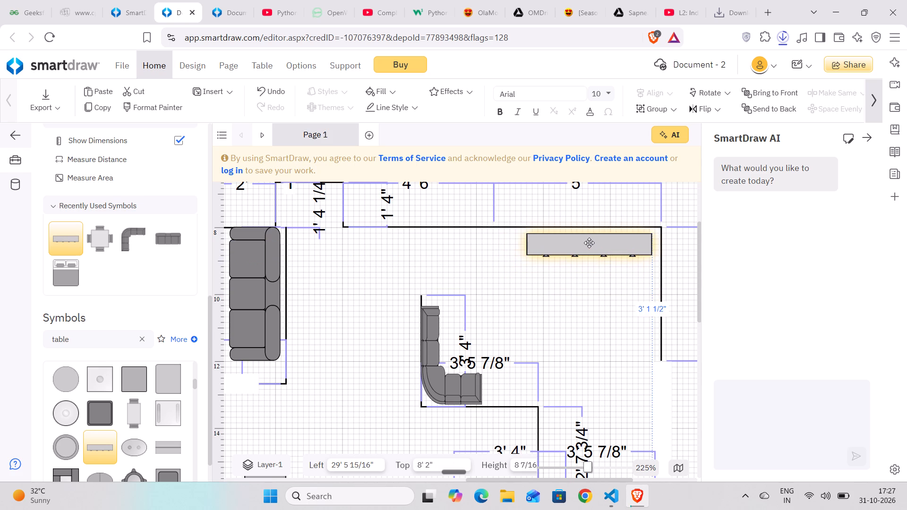
left_click_drag(589, 243, 597, 242)
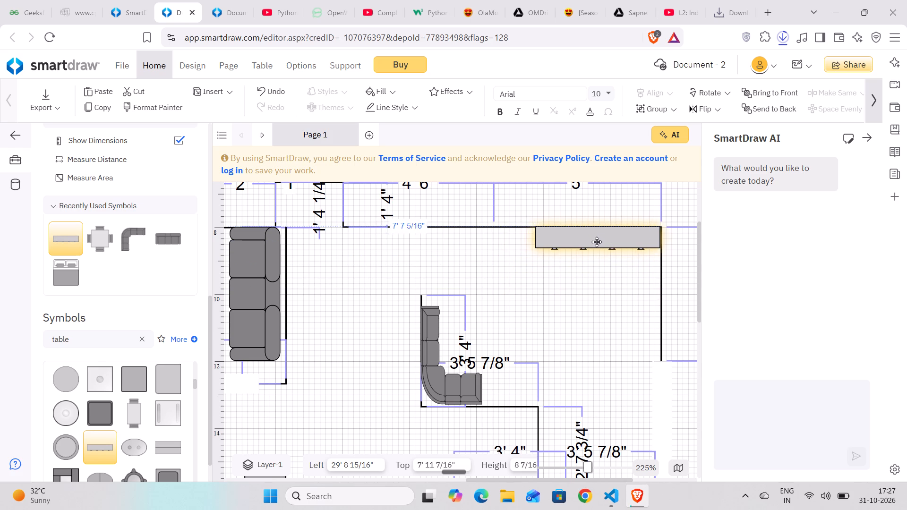
left_click_drag(597, 242, 573, 240)
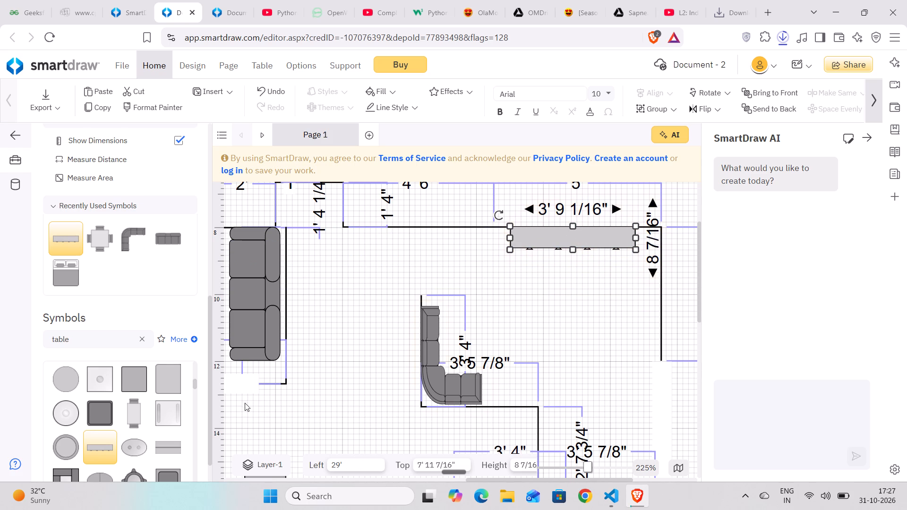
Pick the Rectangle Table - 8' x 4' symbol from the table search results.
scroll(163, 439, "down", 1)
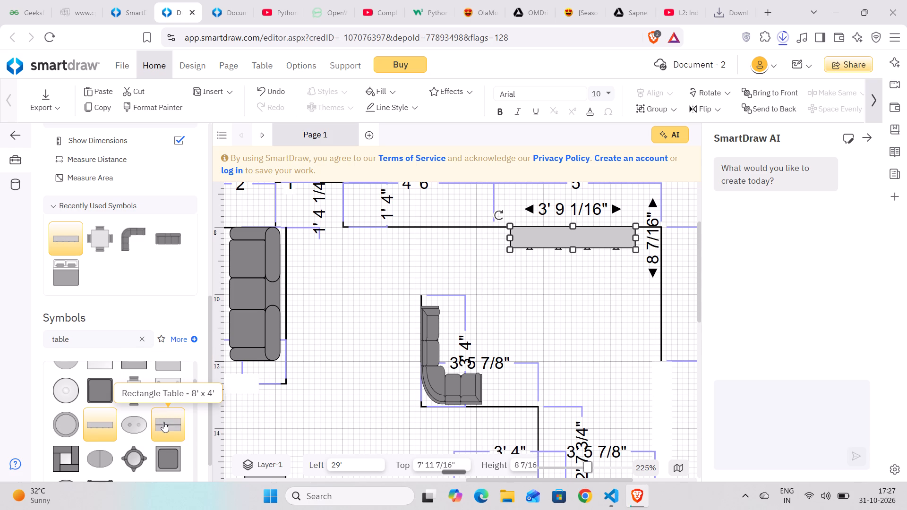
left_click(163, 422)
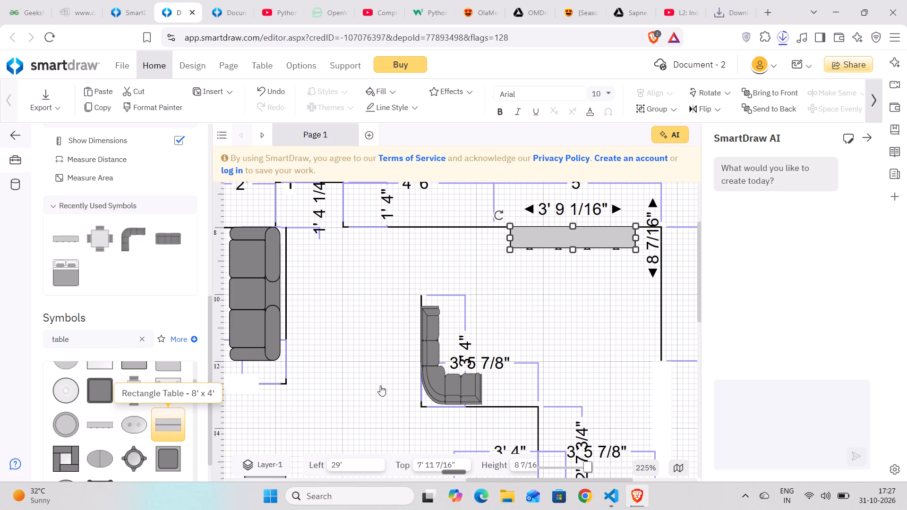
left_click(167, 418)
Shift the sideboard along the upper wall toward the sofas, to about 28' 5" left.
left_click_drag(577, 236, 558, 240)
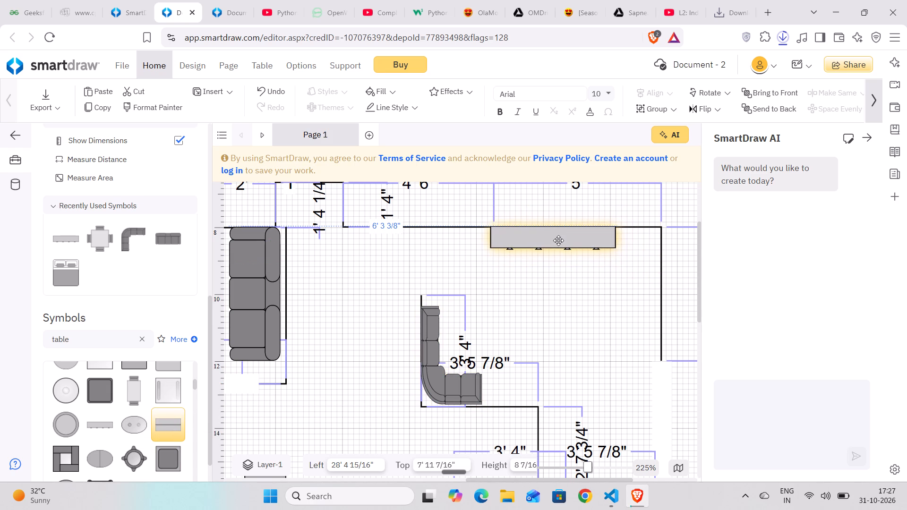
left_click_drag(558, 240, 558, 242)
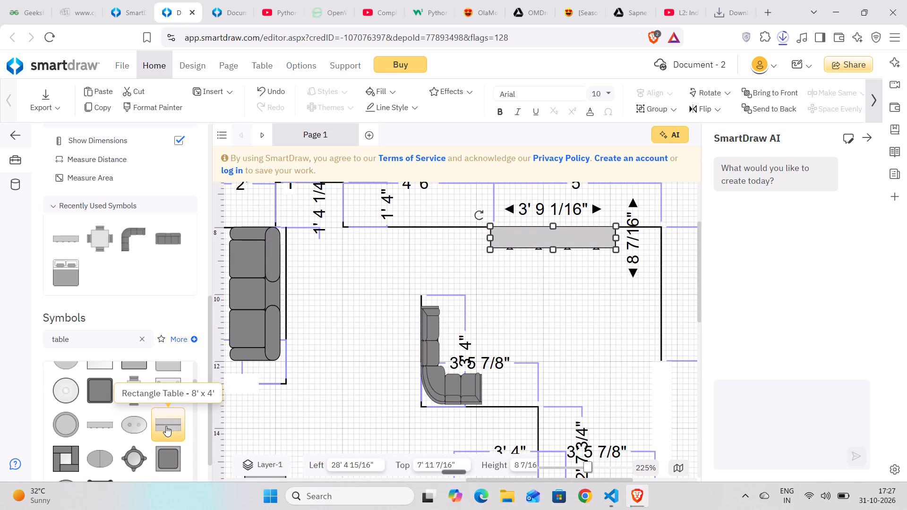
Place the Rectangle Table - 8' x 4' below the sideboard, at about 25' left and 9' 1" top.
left_click(166, 426)
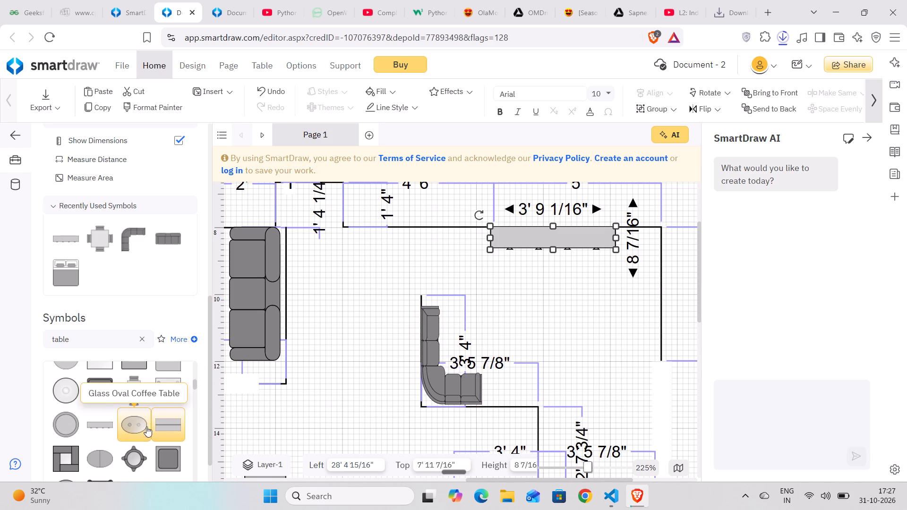
left_click_drag(164, 424, 601, 301)
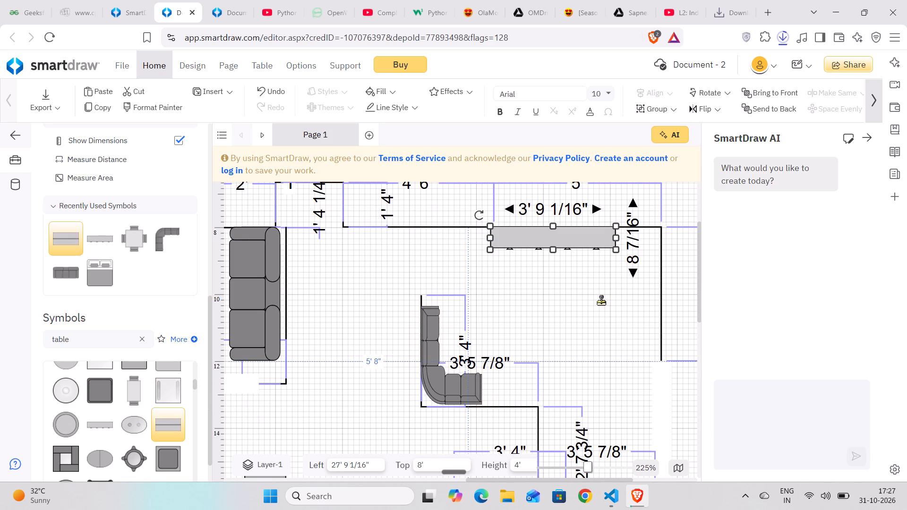
left_click_drag(601, 301, 531, 322)
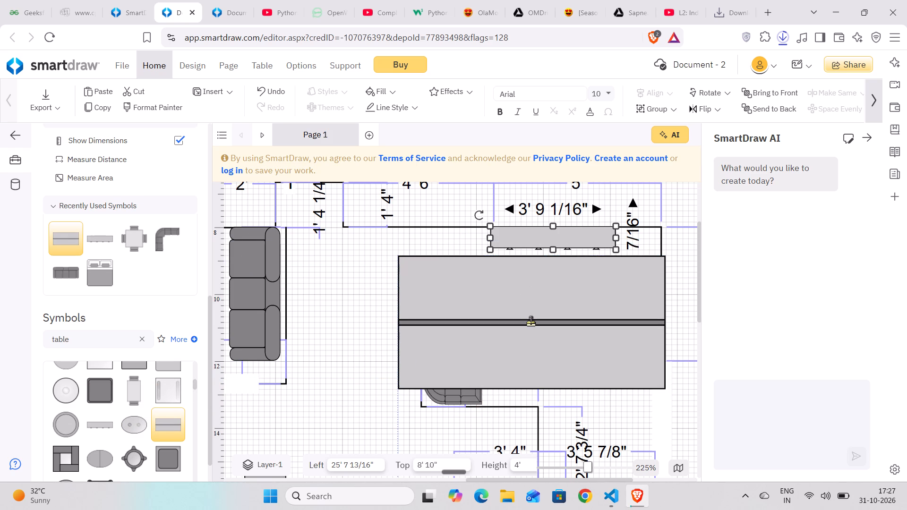
left_click_drag(531, 322, 513, 327)
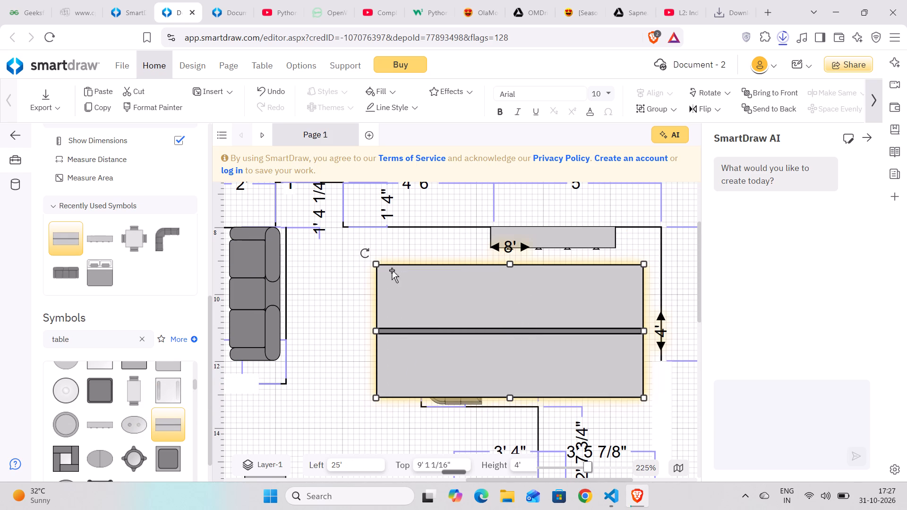
Shrink the rectangle table from its upper-left corner to about 4' 11" long and 2' 1" deep.
left_click_drag(376, 264, 525, 306)
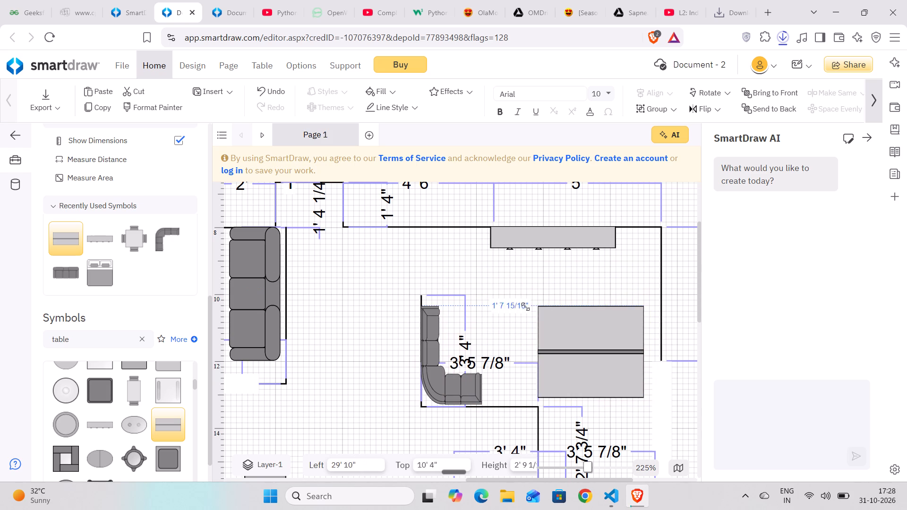
left_click_drag(525, 306, 474, 330)
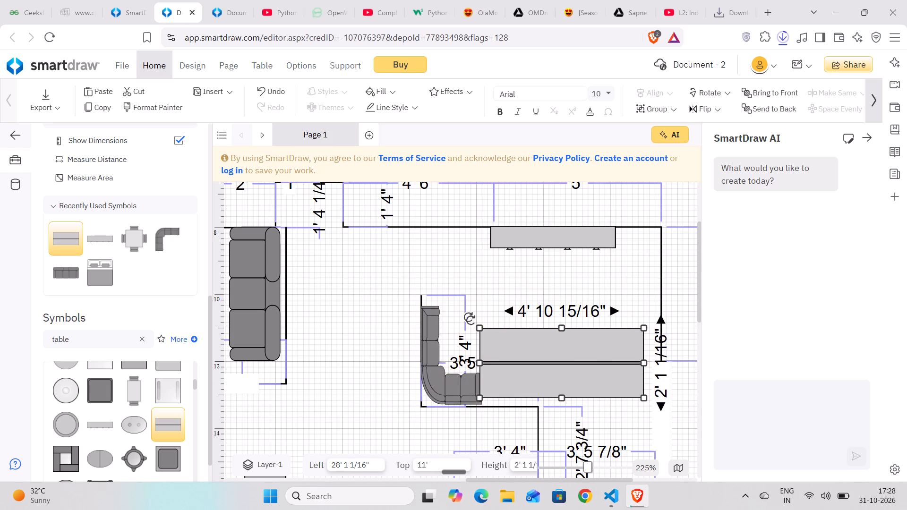
Rotate the rectangle table to 270° and move it beside the room's right wall, just below the sideboard.
left_click_drag(469, 316, 598, 280)
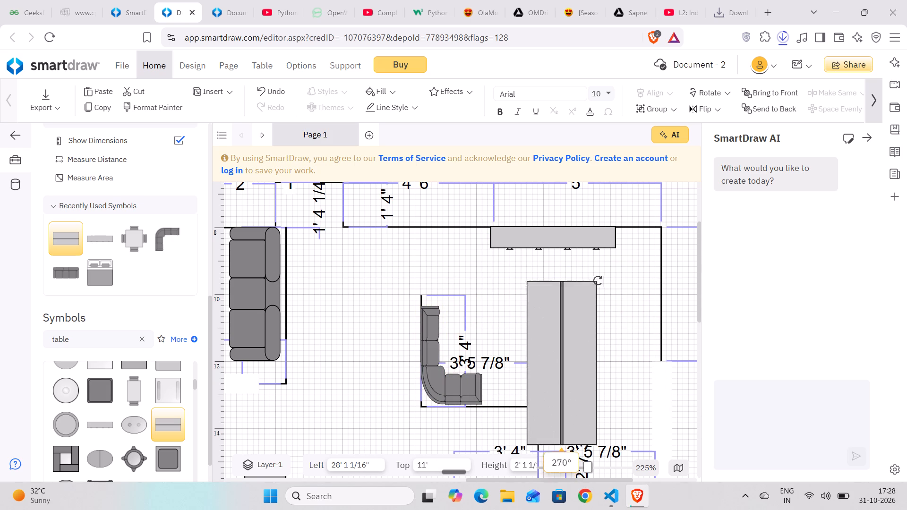
left_click_drag(598, 280, 600, 278)
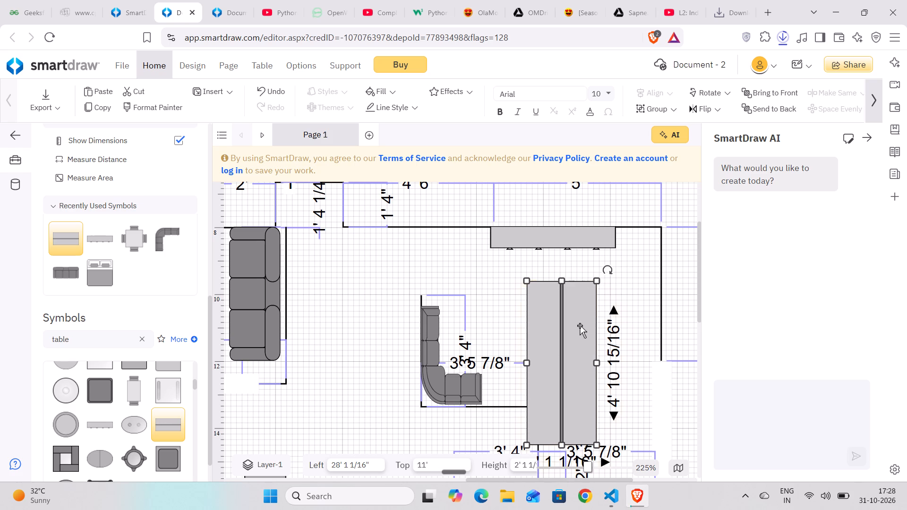
left_click_drag(570, 333, 632, 307)
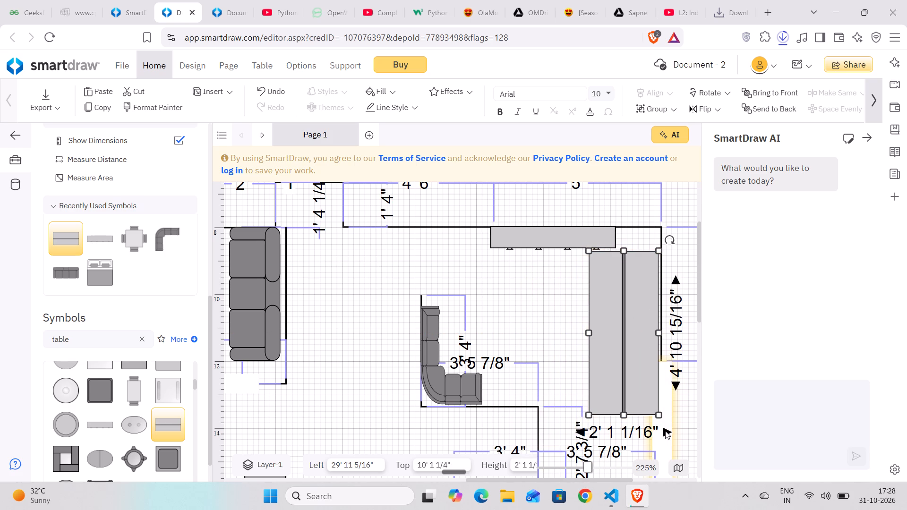
Shorten the upright table from its lower end to about 3' 1 11/16" long.
scroll(612, 415, "down", 1)
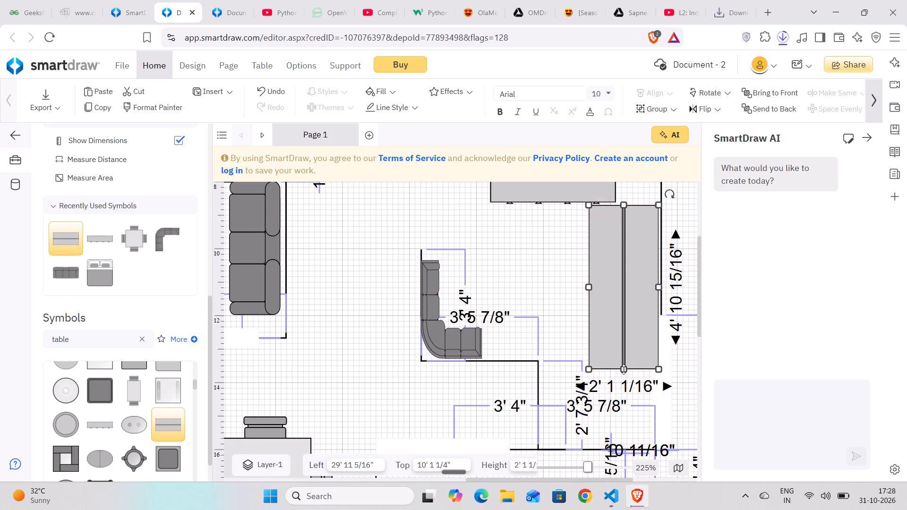
left_click_drag(624, 369, 624, 313)
scroll(524, 293, "up", 1)
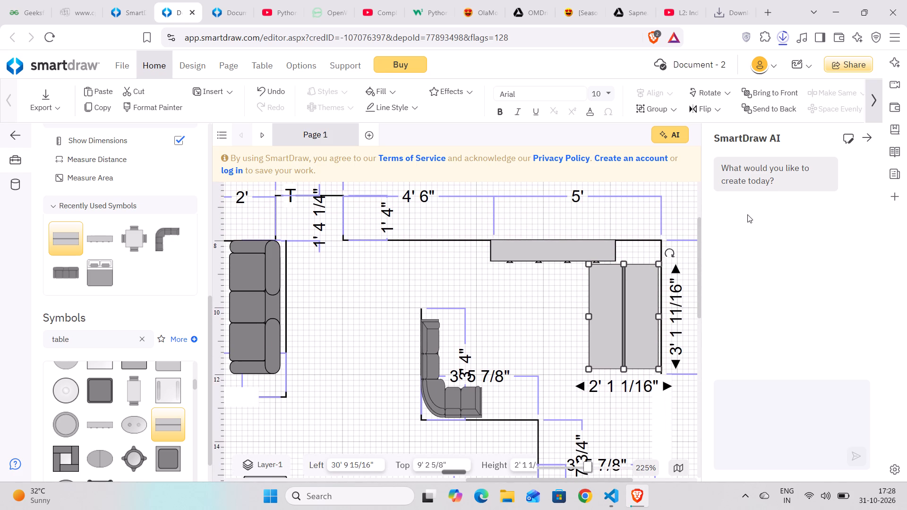
Hide the SmartDraw AI assistant to widen the drawing area.
left_click(868, 136)
Look through the table symbols in the search results for further furniture.
scroll(124, 399, "down", 2)
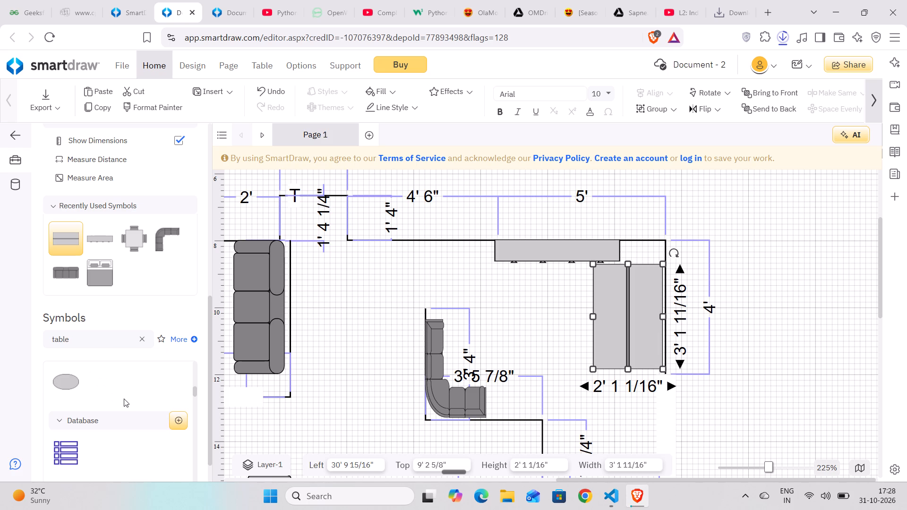
scroll(124, 399, "down", 1)
scroll(124, 399, "up", 4)
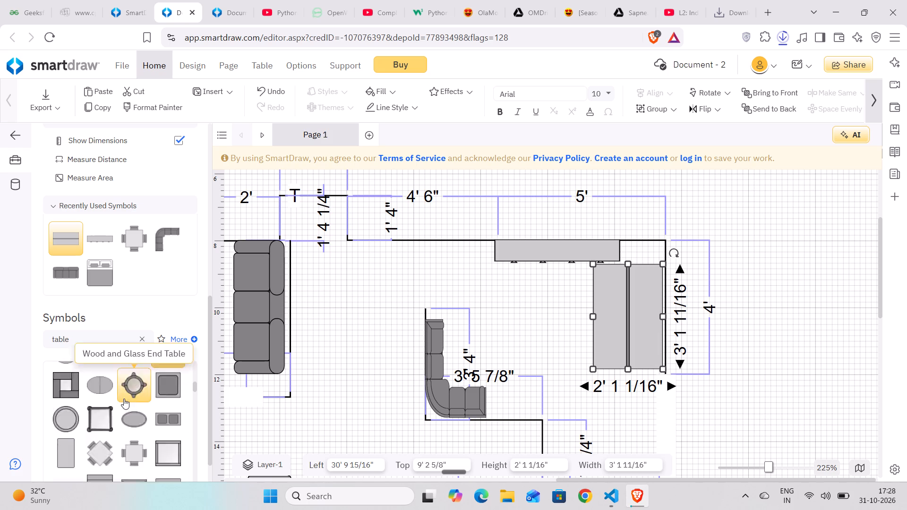
scroll(124, 399, "up", 4)
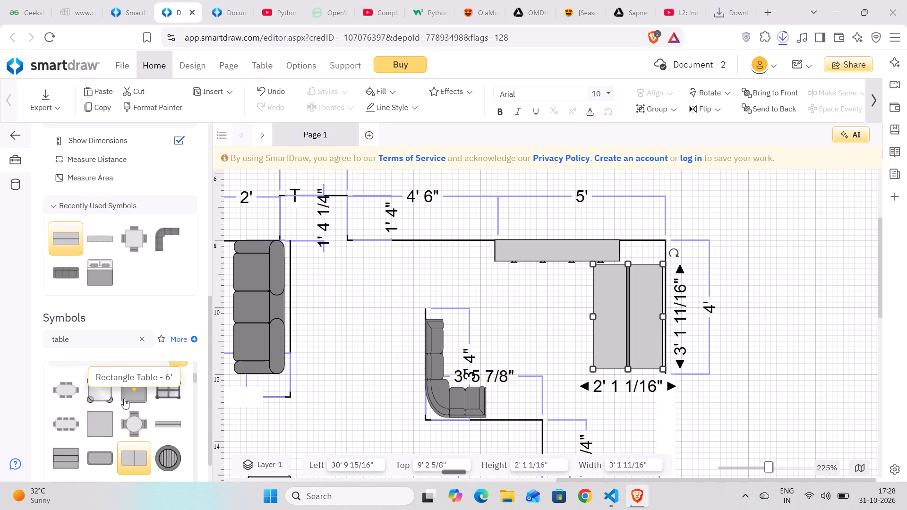
scroll(124, 399, "up", 1)
scroll(124, 399, "down", 1)
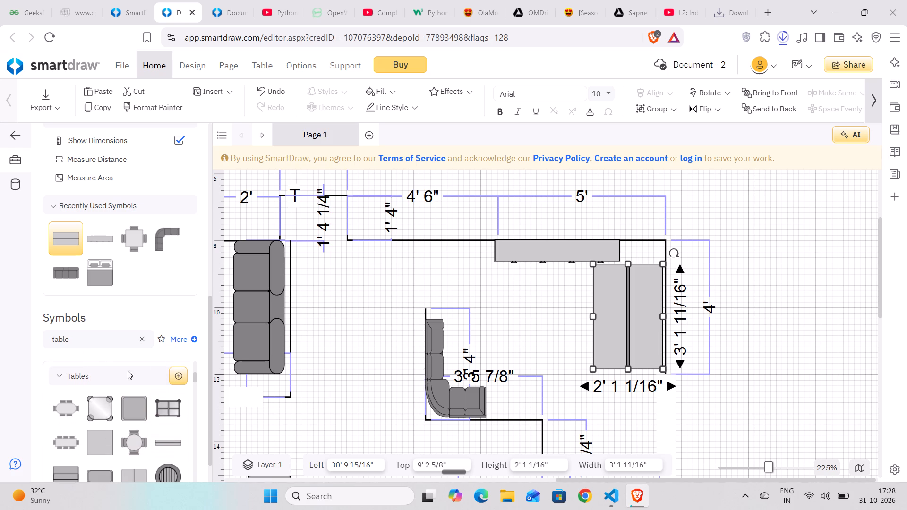
scroll(114, 435, "up", 2)
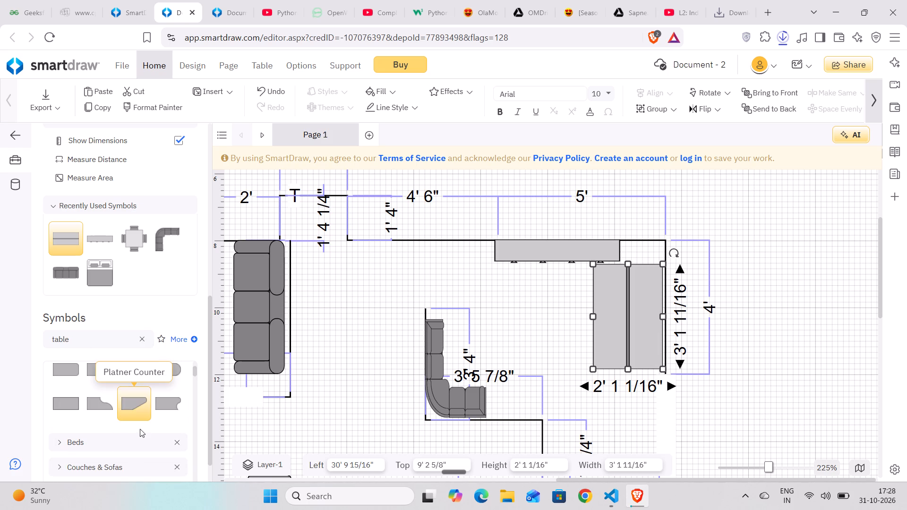
Search the symbol library for electronics and look through the matching symbols.
left_click(143, 338)
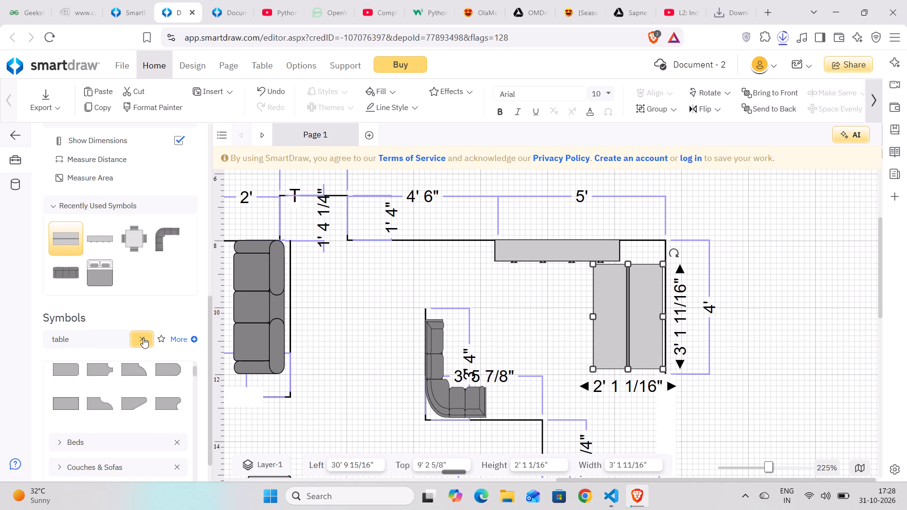
type("ele")
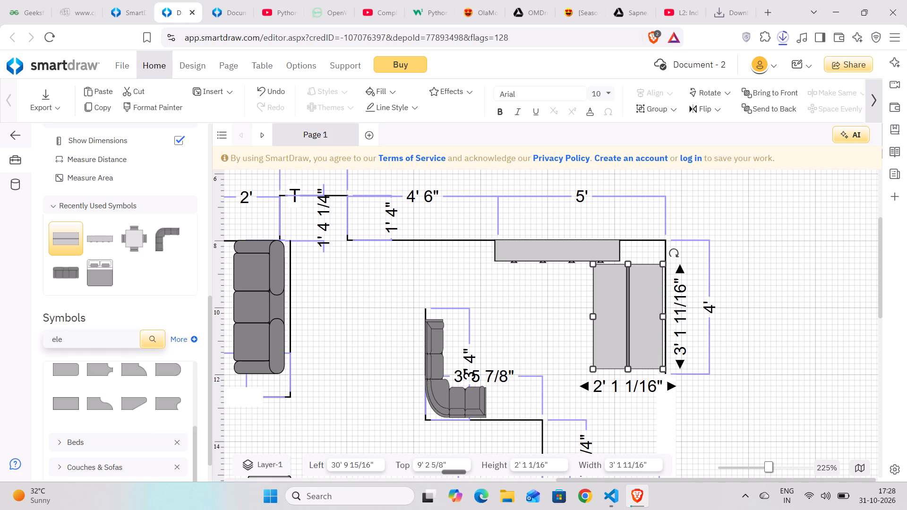
type("ctronics")
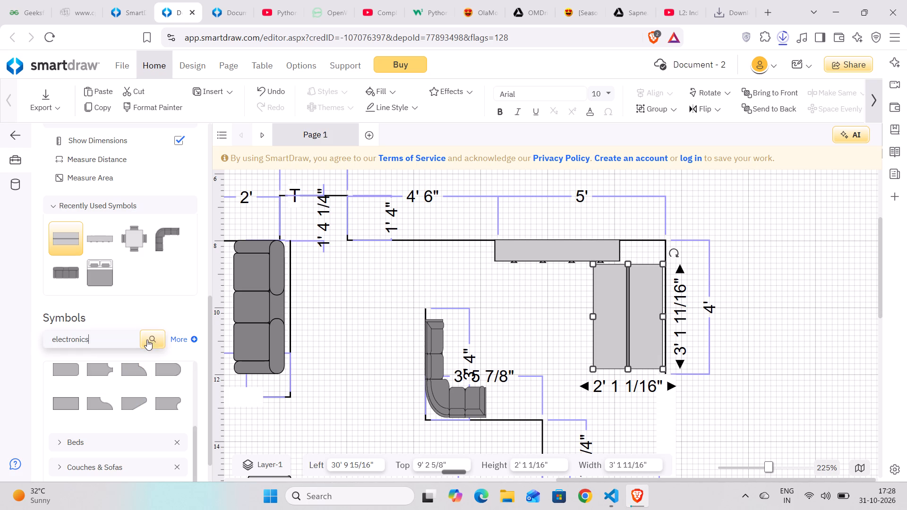
left_click(150, 338)
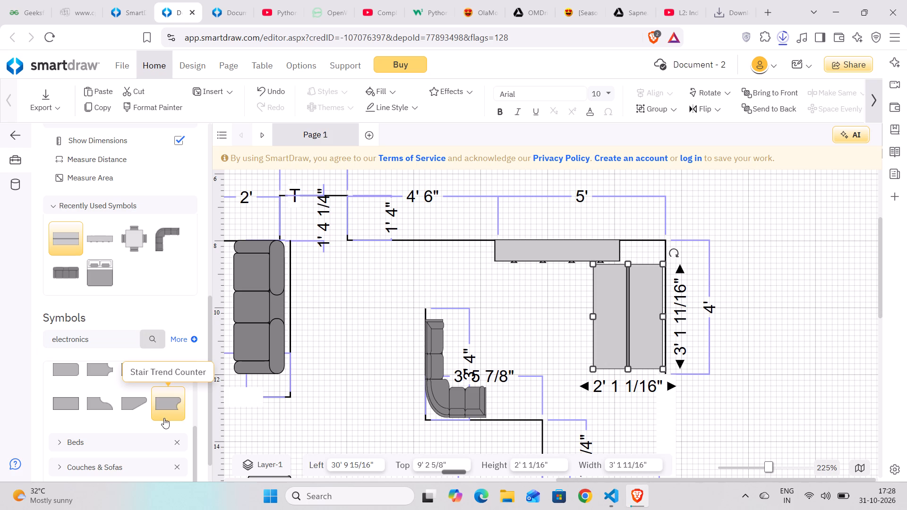
scroll(152, 431, "down", 1)
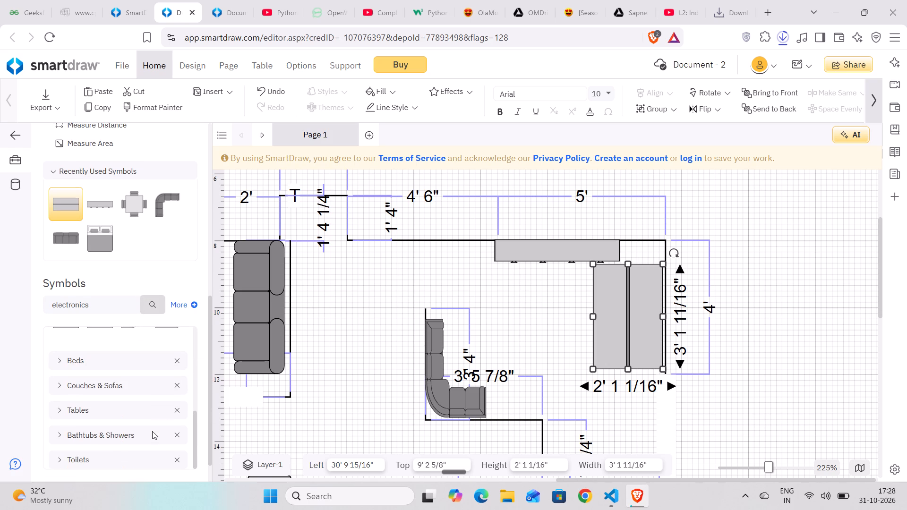
scroll(152, 431, "down", 2)
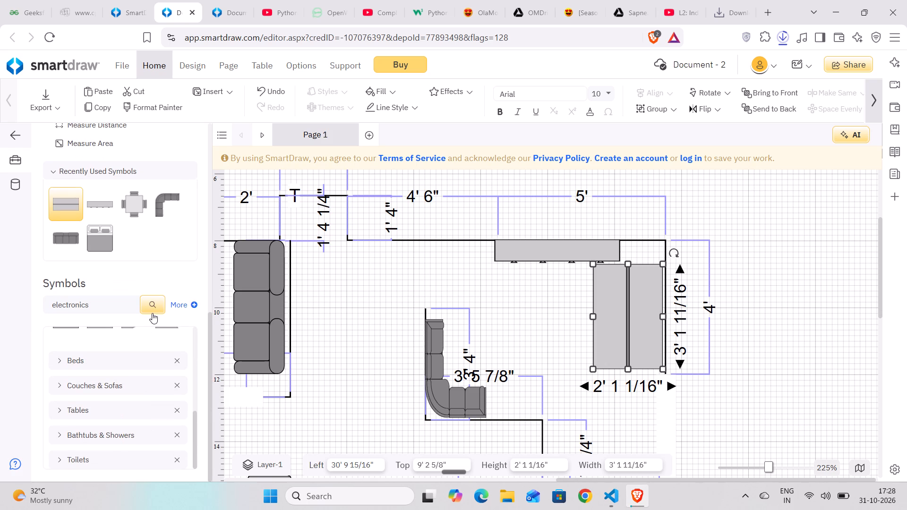
left_click(152, 313)
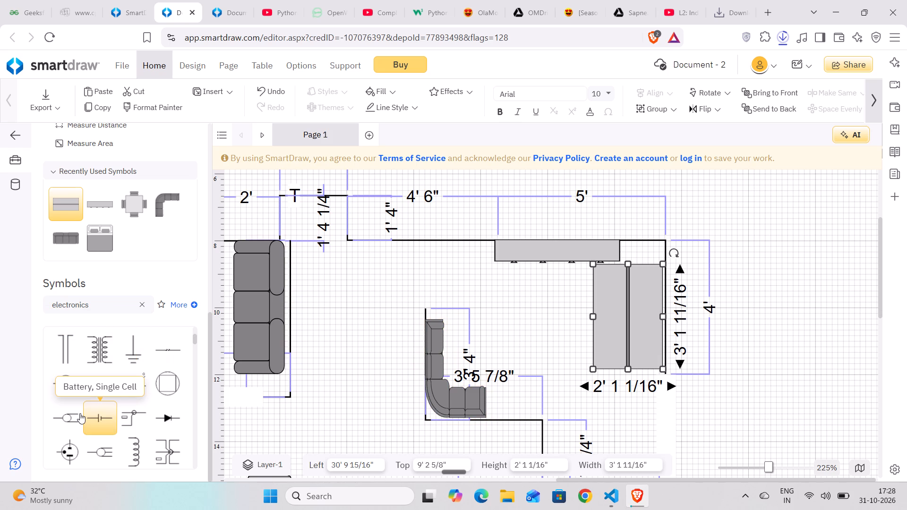
scroll(161, 434, "down", 2)
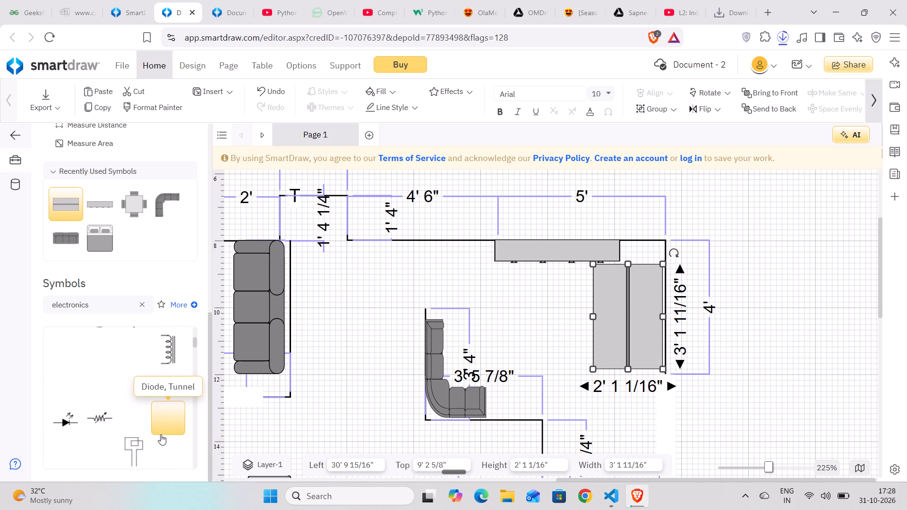
scroll(161, 434, "up", 5)
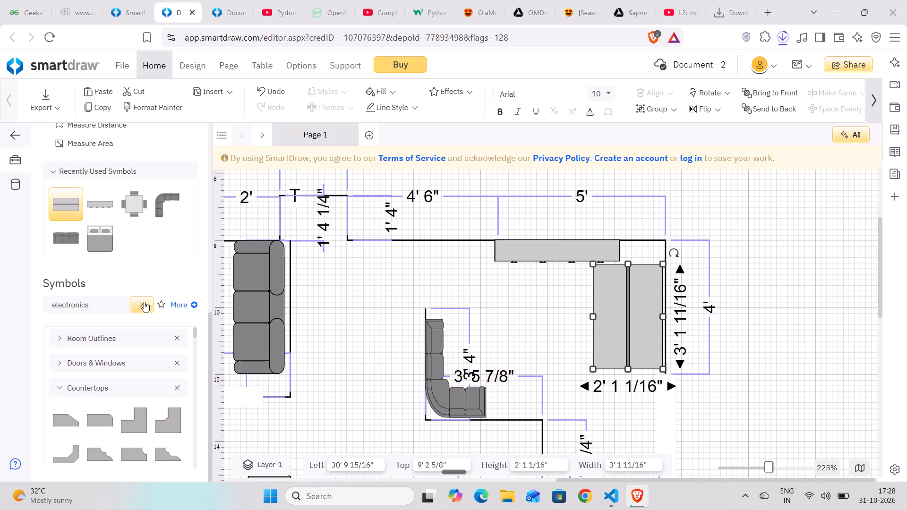
Search the symbol library for television and pick the Flatscreen Television (TV) symbol.
left_click(144, 302)
type("telev")
type("ision")
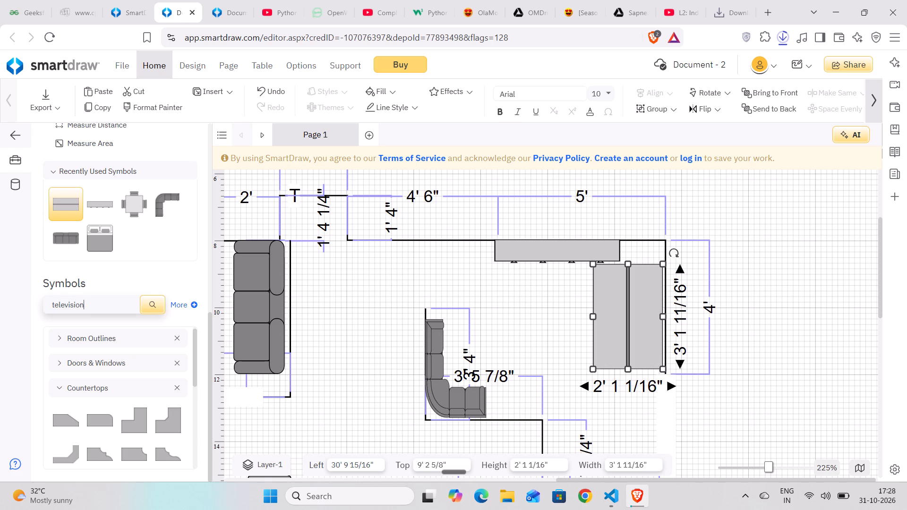
key("Return")
left_click(150, 295)
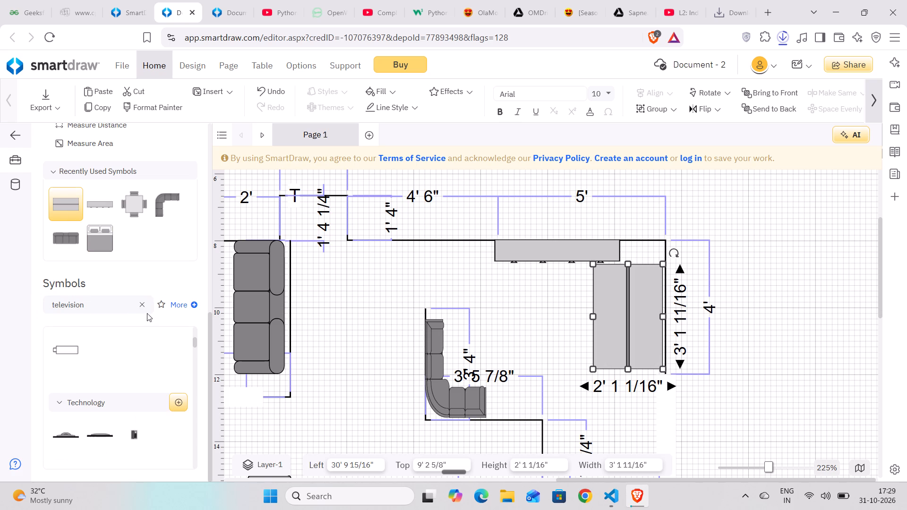
scroll(145, 392, "down", 1)
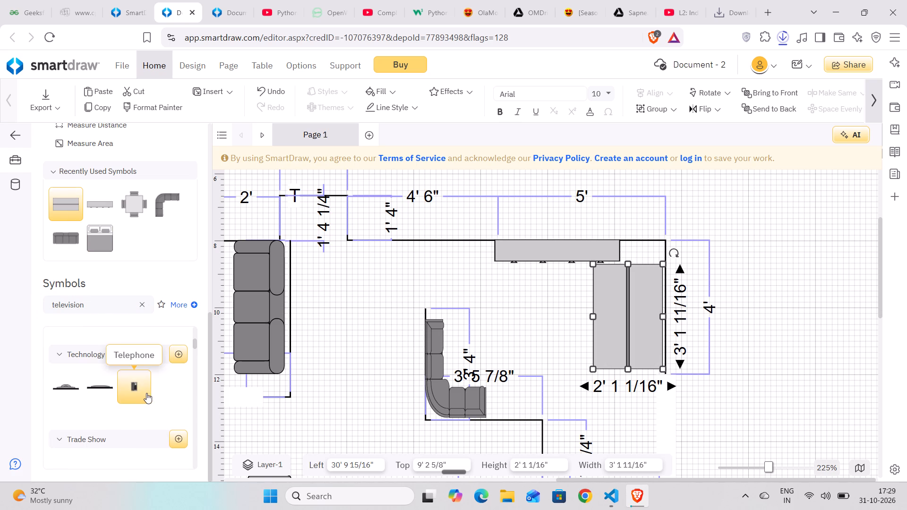
left_click(73, 386)
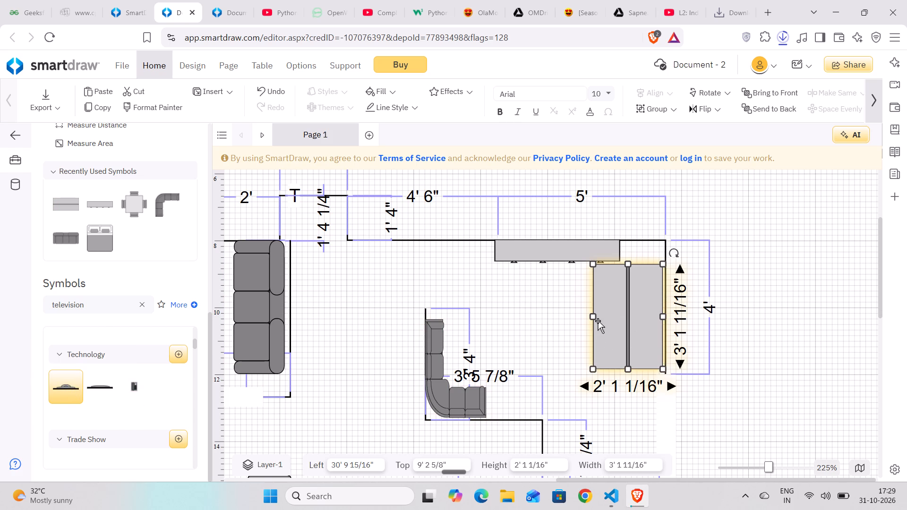
Narrow the upright table from its left side to about 1' 1 5/16" deep, keeping it by the right wall.
left_click_drag(593, 319, 617, 318)
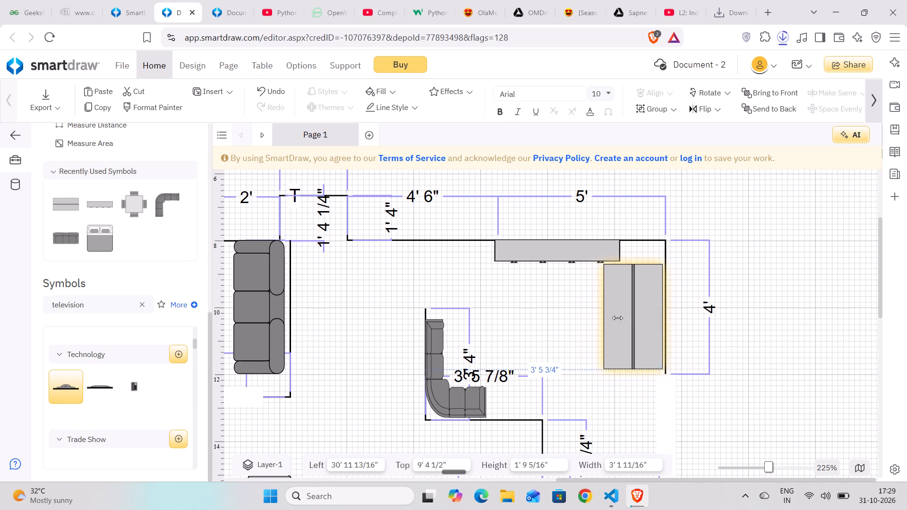
left_click_drag(617, 318, 628, 315)
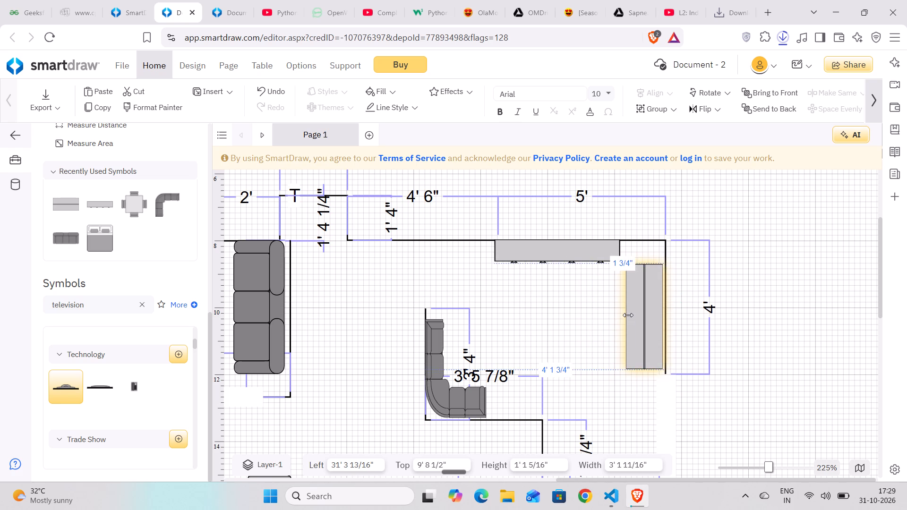
left_click_drag(628, 315, 627, 314)
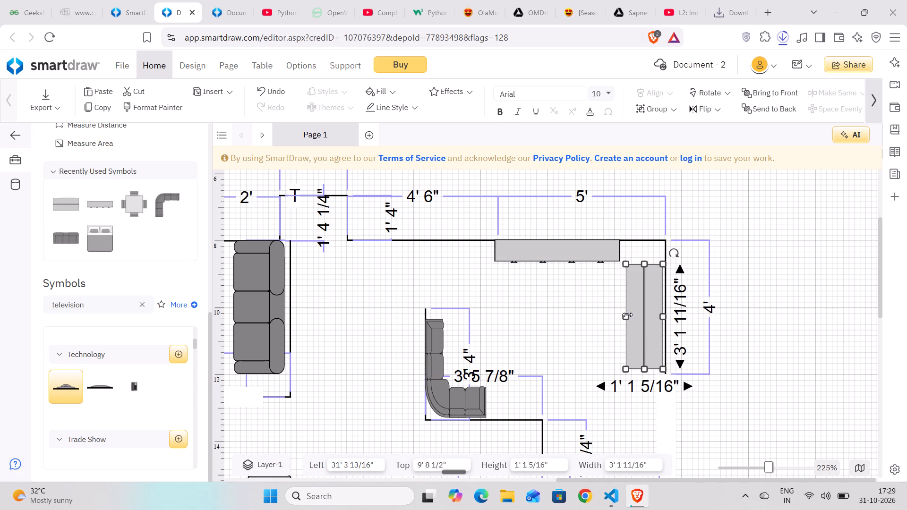
Place the Flatscreen Television (TV) symbol in the sofa room, between the corner sofa and the upright table.
left_click(119, 411)
scroll(110, 428, "down", 1)
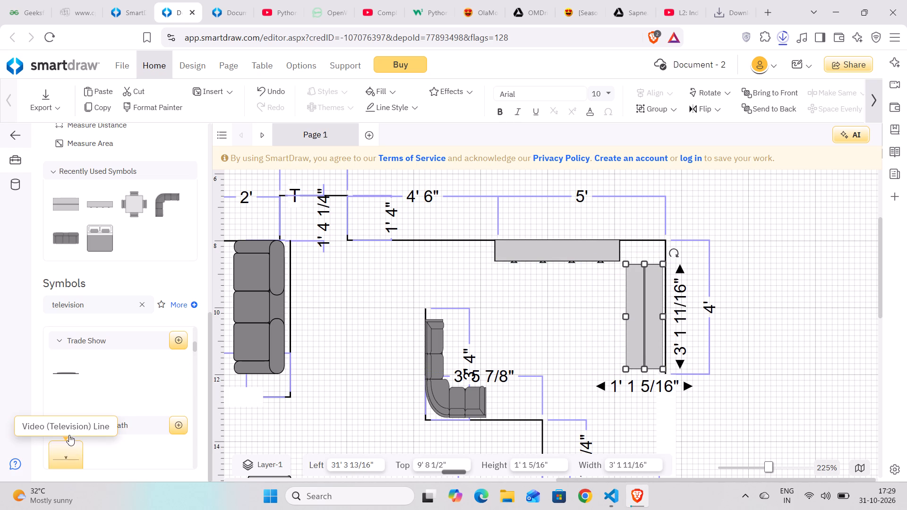
scroll(141, 373, "up", 1)
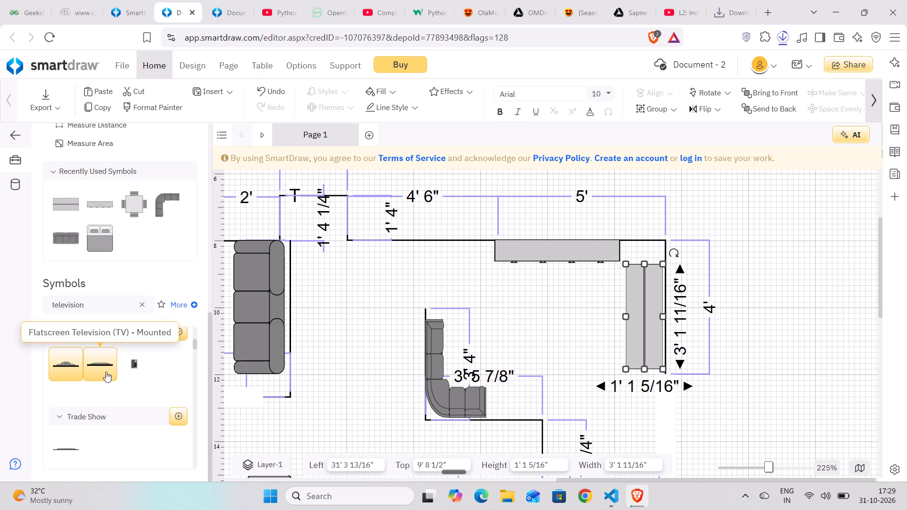
scroll(649, 341, "left", 1)
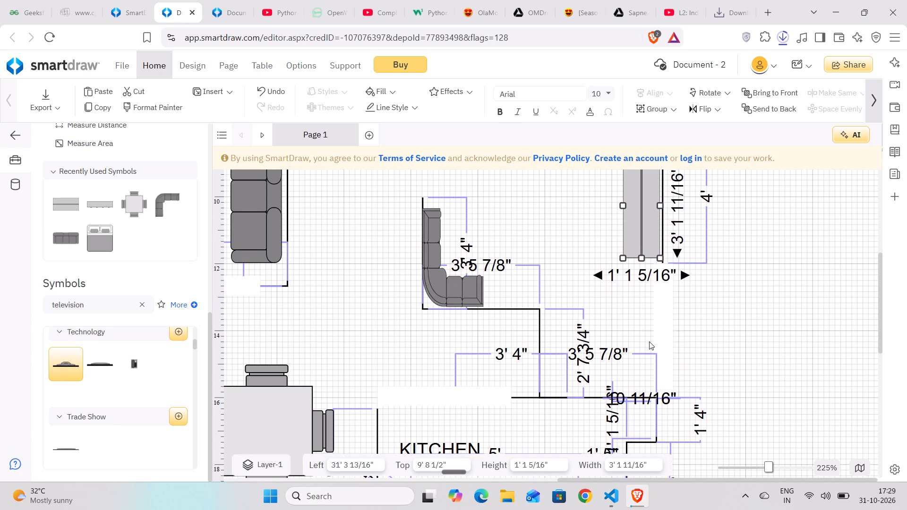
scroll(649, 341, "left", 1)
scroll(502, 352, "up", 1)
left_click_drag(74, 367, 557, 327)
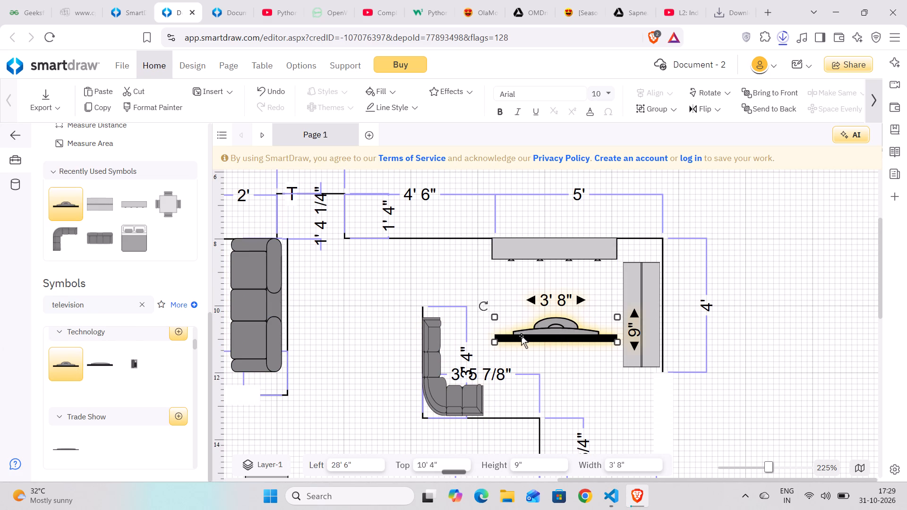
Turn the television upright with its screen facing the corner sofa and shrink it to about 2' 5 1/2" by 6 1/16".
left_click_drag(486, 308, 589, 277)
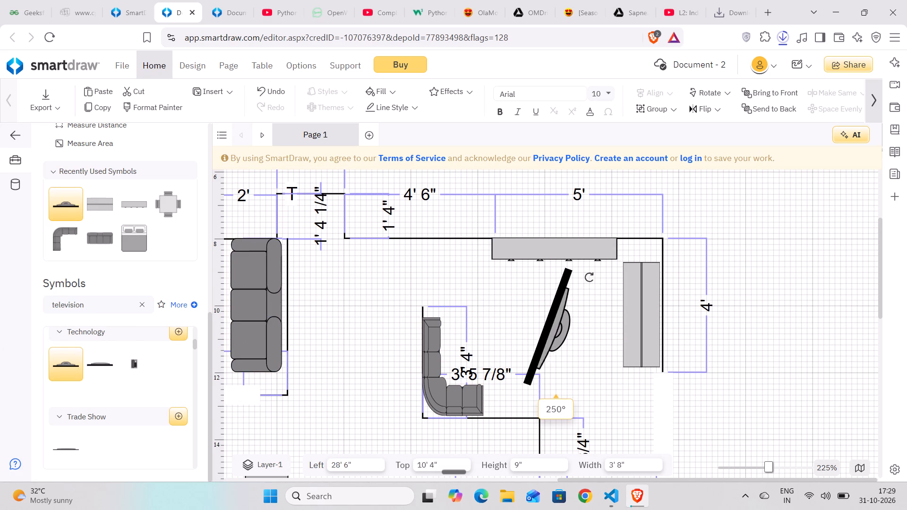
left_click_drag(589, 277, 573, 277)
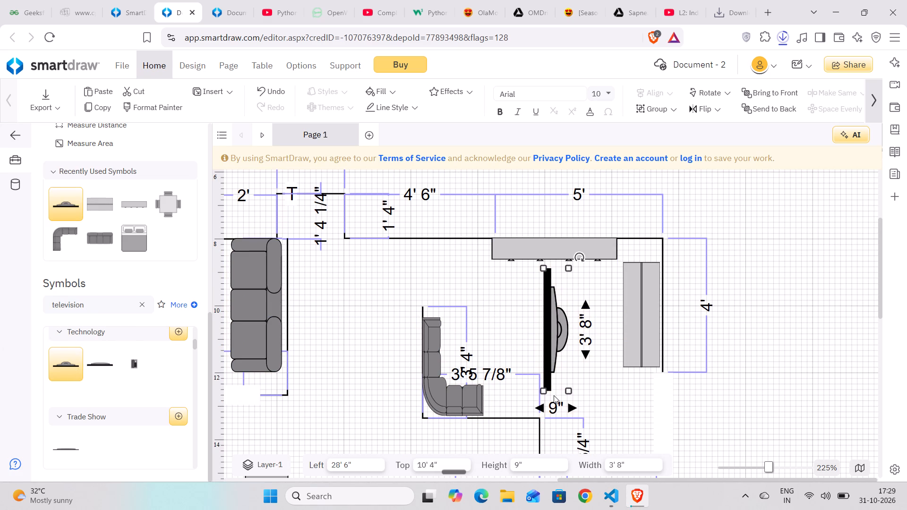
left_click_drag(569, 390, 556, 367)
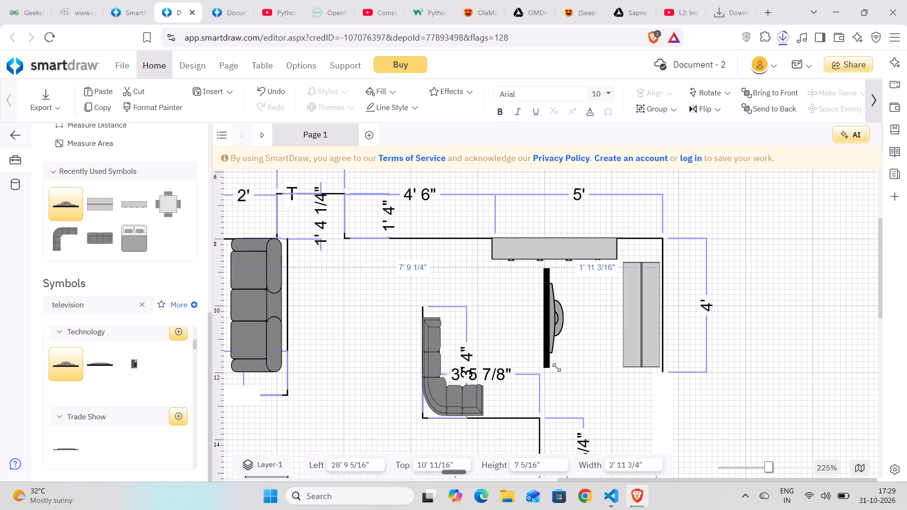
left_click_drag(556, 367, 549, 353)
Move the television onto the upright table by the right wall, at about 31' 9" left and 9' 8 11/16" top.
left_click_drag(543, 320, 550, 323)
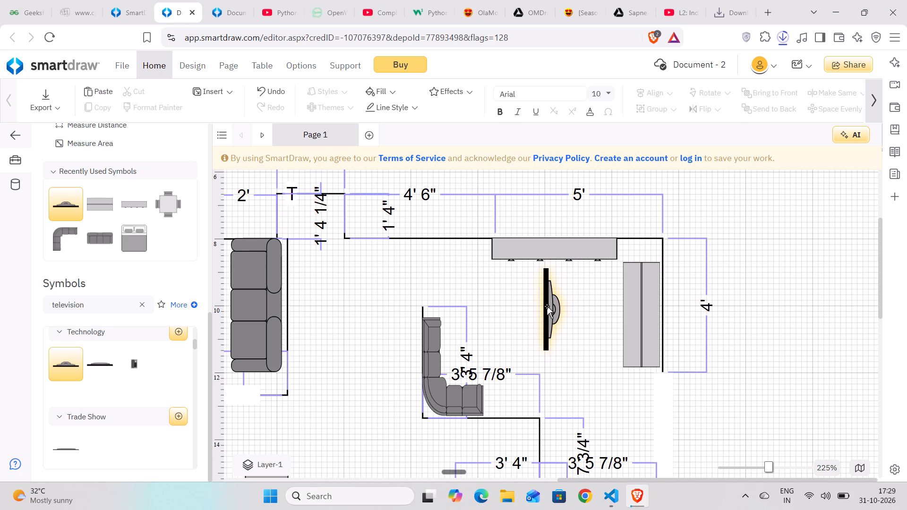
left_click_drag(547, 306, 634, 304)
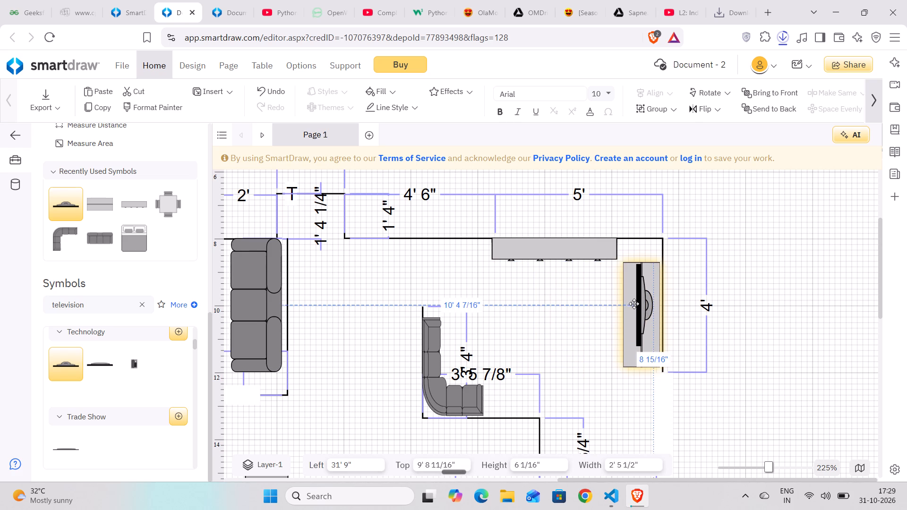
left_click_drag(634, 304, 635, 305)
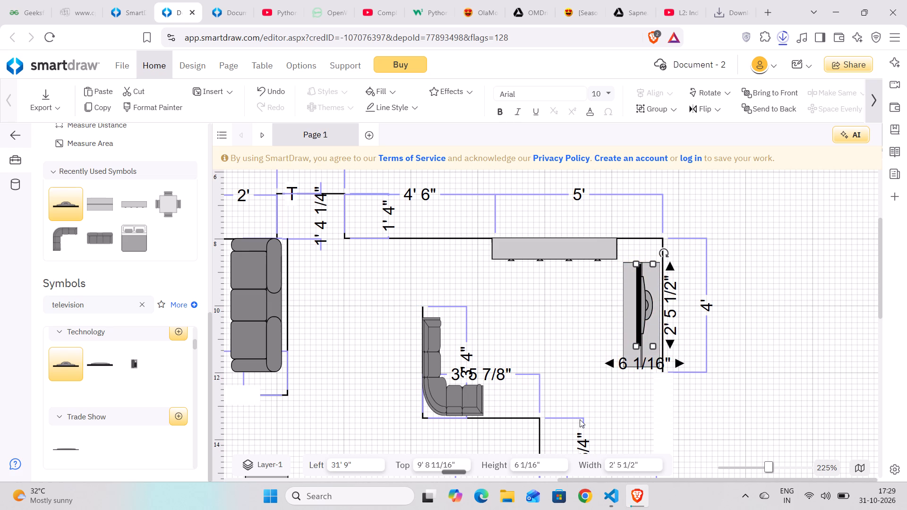
left_click(580, 419)
left_click(783, 423)
Shrink the four-chair dining table beside the kitchen from its upper-left corner to about 2' 9/16" square.
scroll(783, 423, "down", 1)
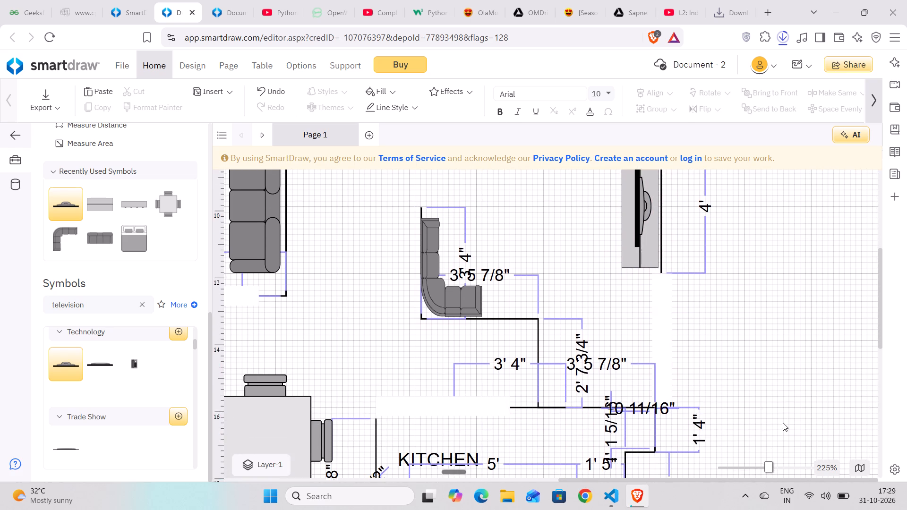
scroll(783, 423, "down", 1)
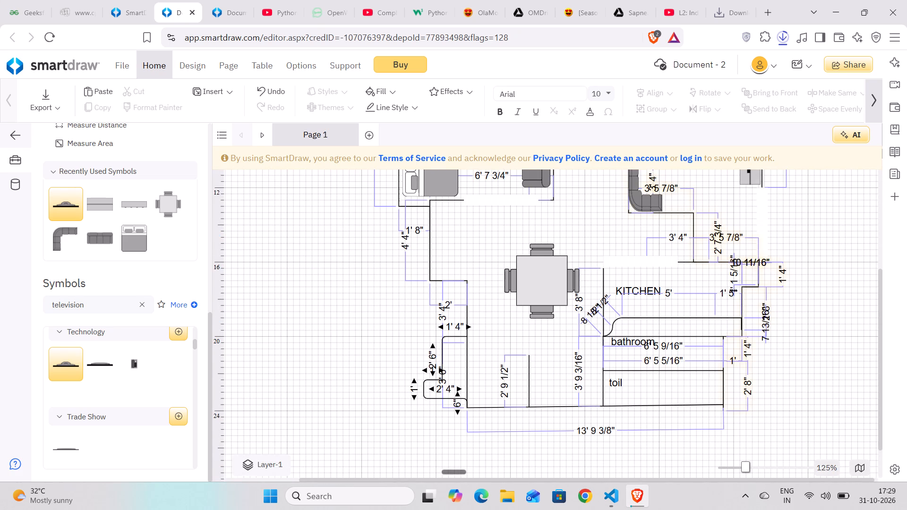
scroll(679, 357, "up", 1)
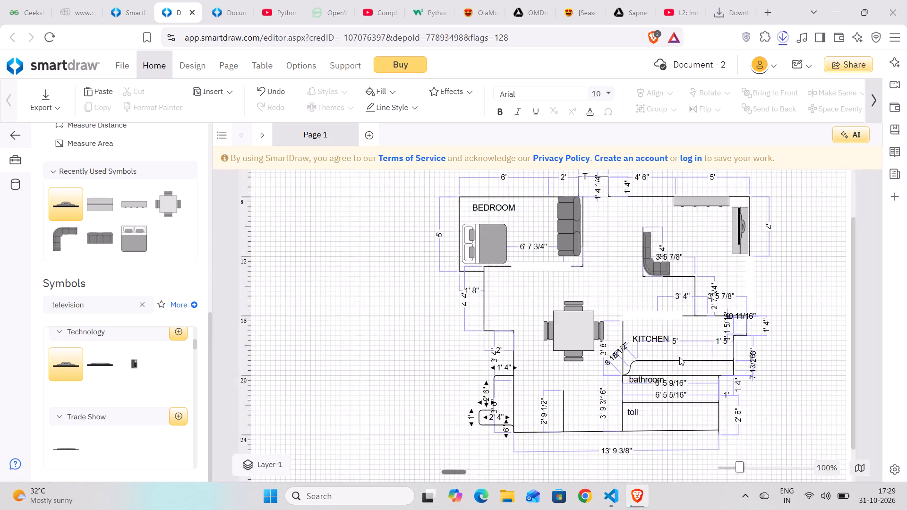
scroll(579, 382, "up", 3)
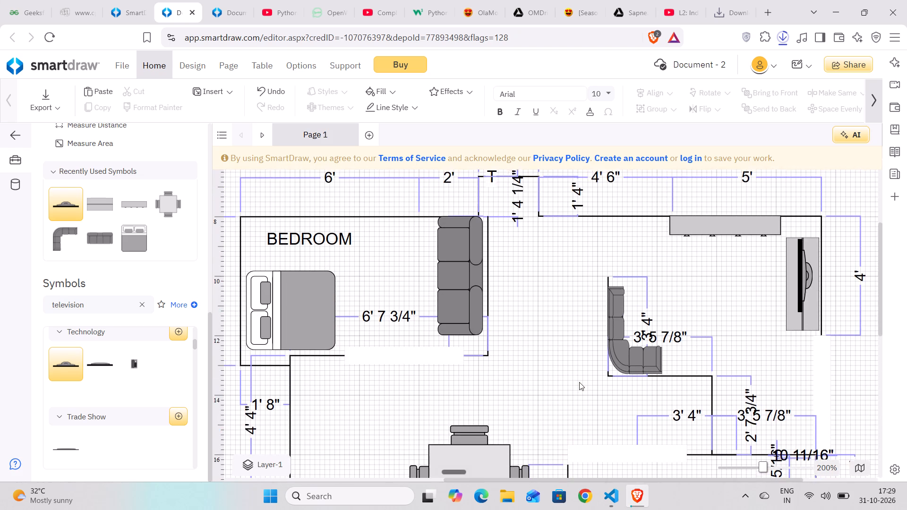
scroll(579, 382, "down", 1)
scroll(579, 382, "up", 1)
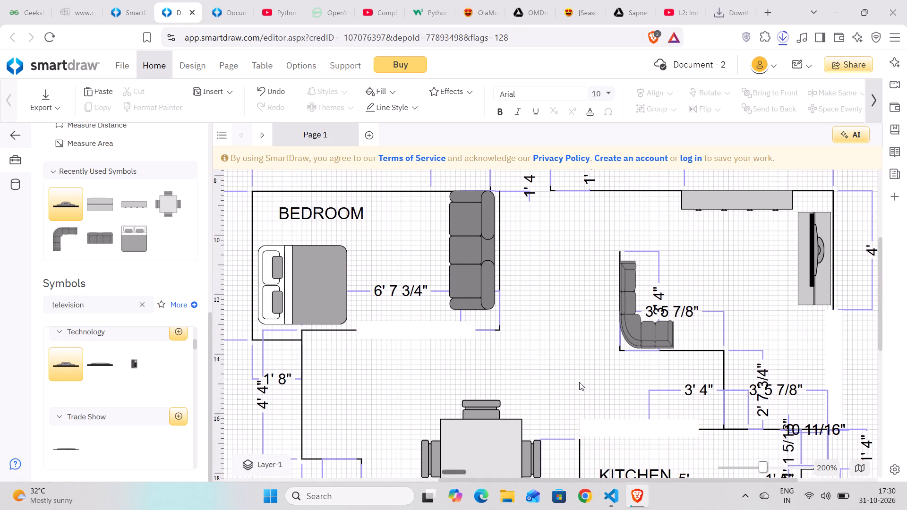
scroll(579, 382, "down", 1)
scroll(659, 368, "left", 1)
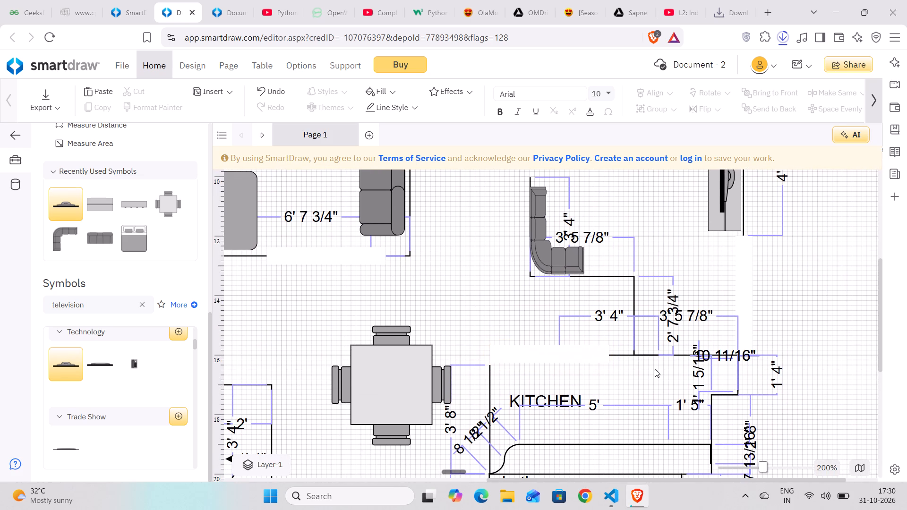
left_click(395, 401)
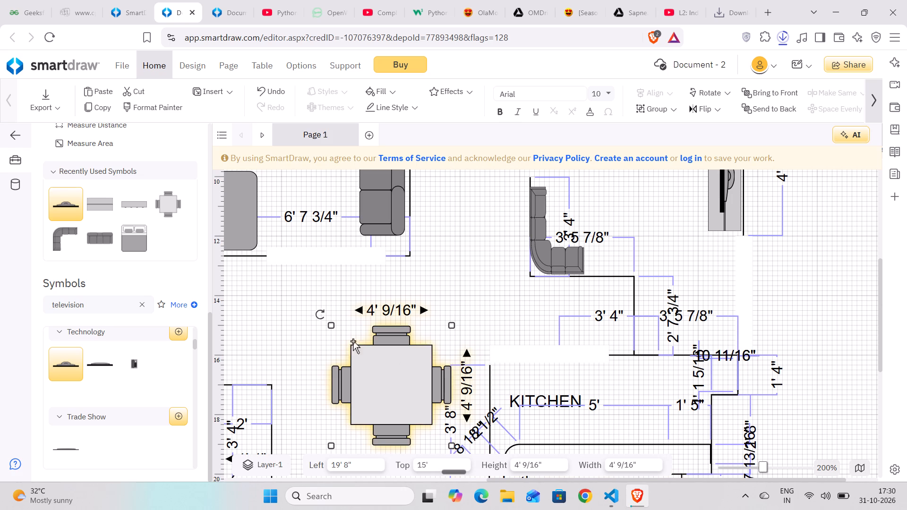
left_click_drag(330, 324, 368, 353)
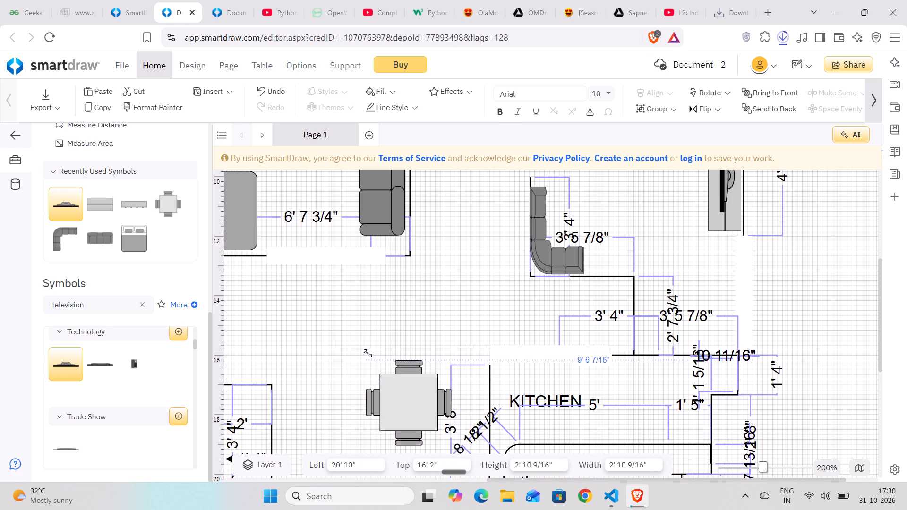
left_click_drag(368, 353, 392, 374)
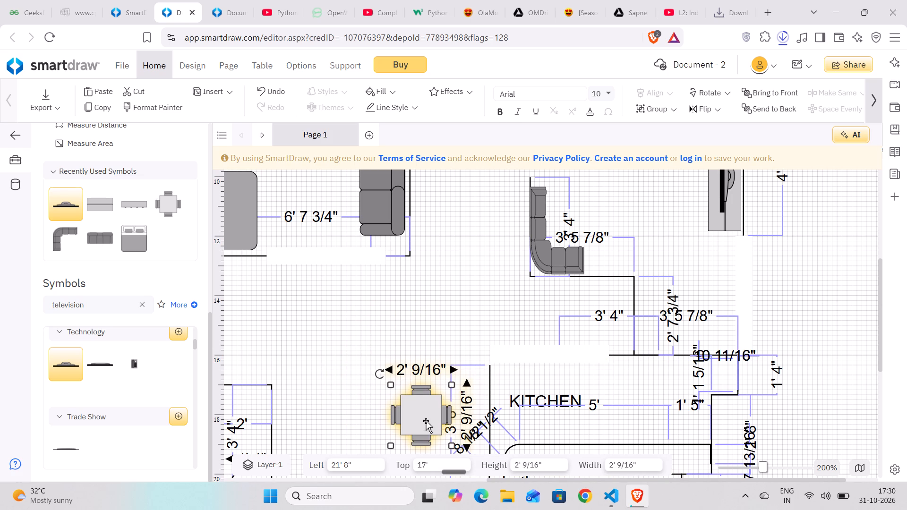
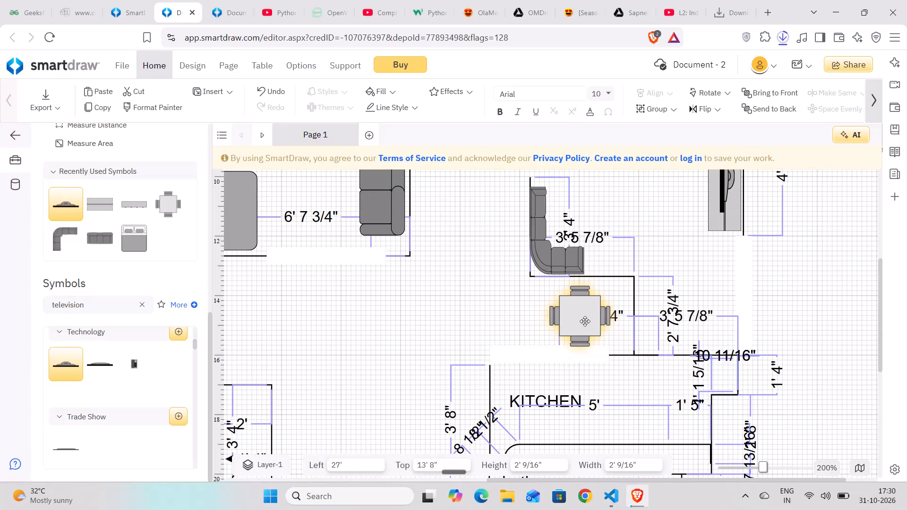
Look over the kitchen, bathroom and sofa room areas of the floor plan with nothing selected.
scroll(675, 409, "down", 2)
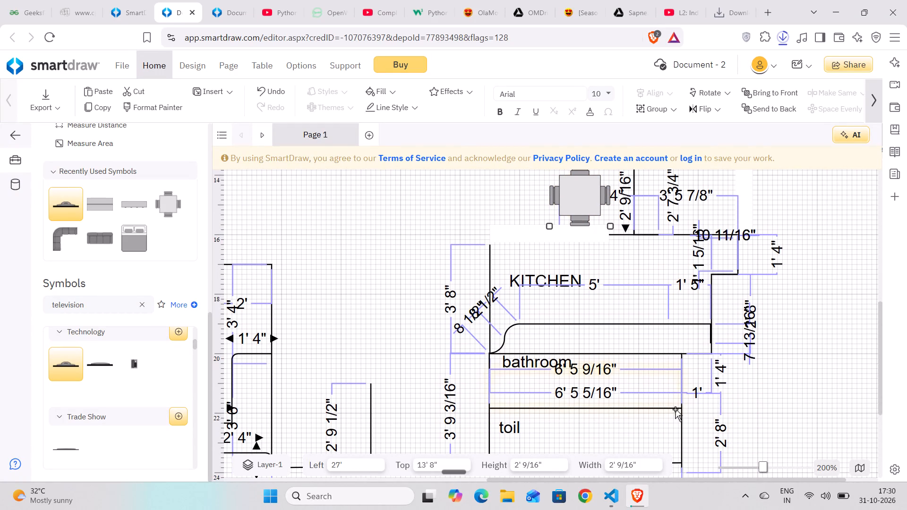
scroll(675, 409, "left", 1)
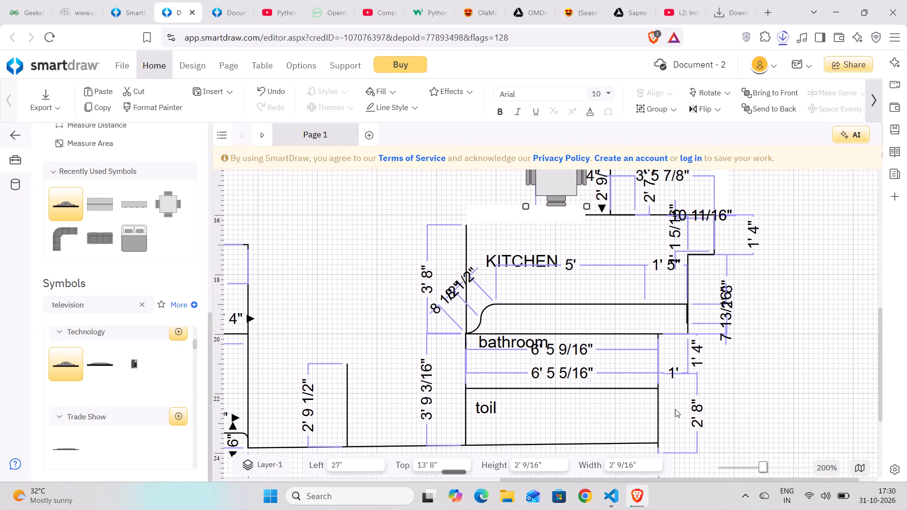
scroll(675, 409, "right", 2)
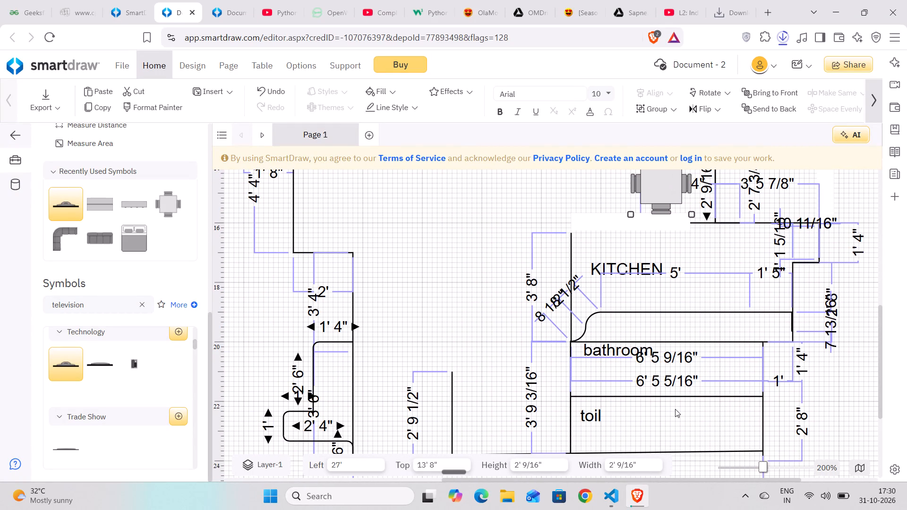
scroll(602, 323, "up", 1)
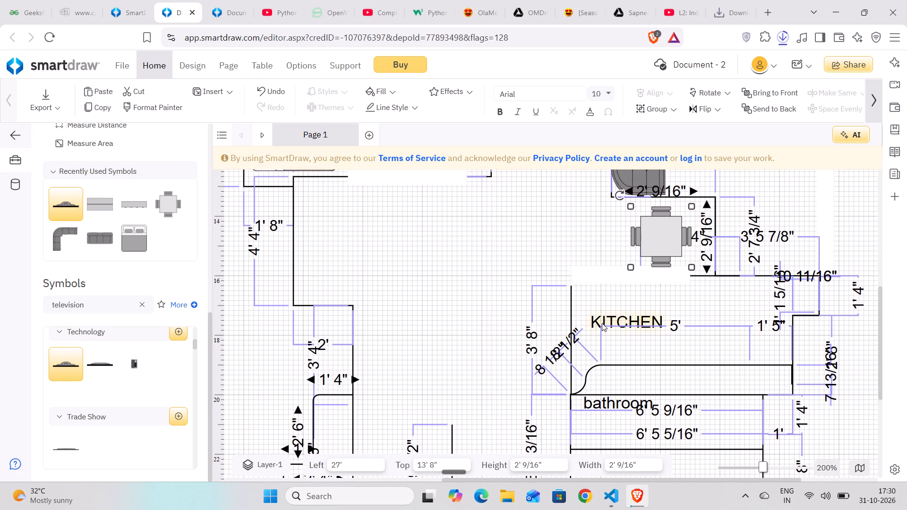
scroll(602, 323, "up", 1)
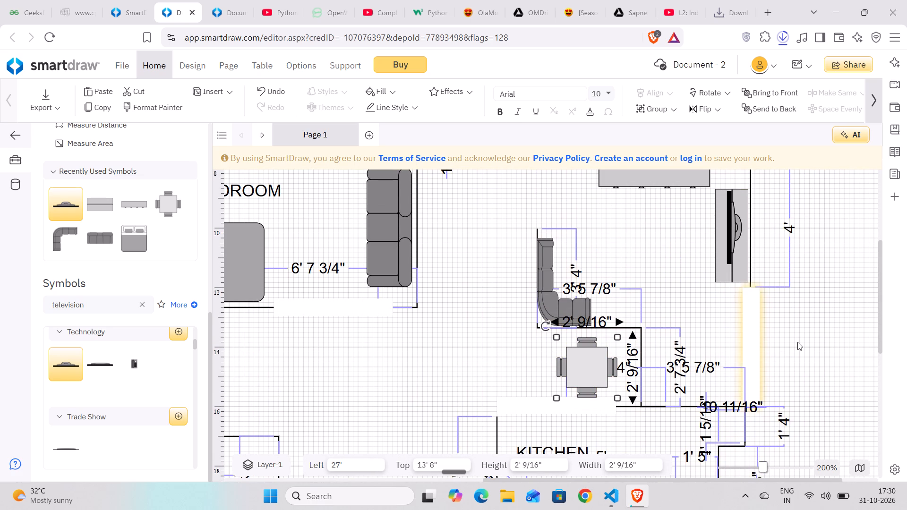
scroll(797, 342, "up", 1)
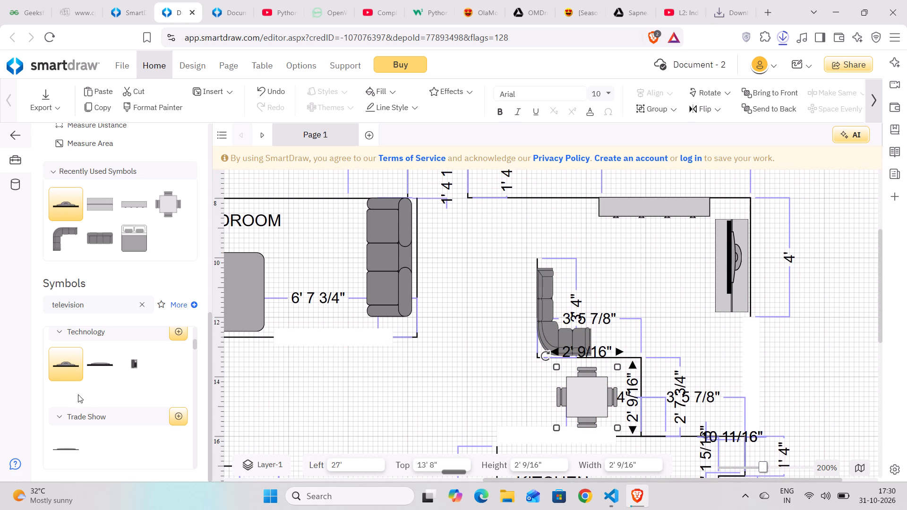
left_click(819, 377)
Clear the television symbol search and browse the Tables and Bathtubs & Showers symbol categories.
left_click(137, 310)
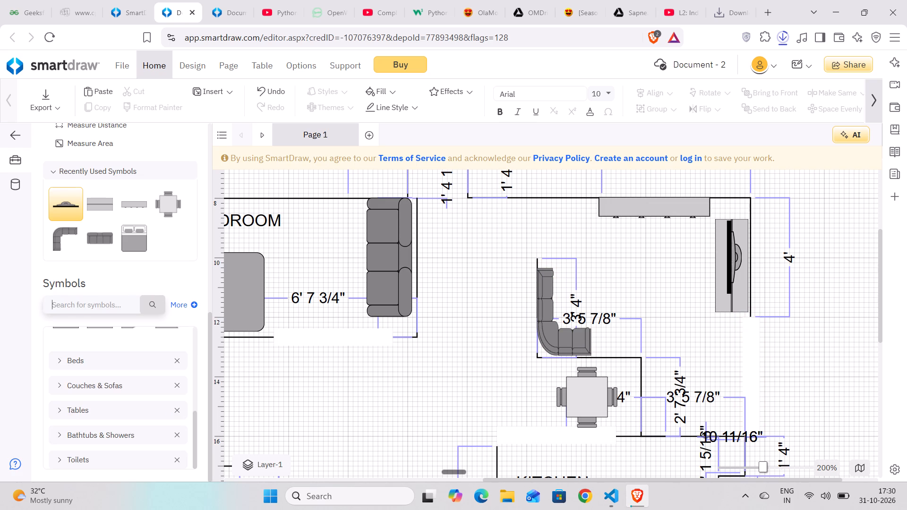
scroll(127, 427, "down", 1)
scroll(127, 427, "up", 2)
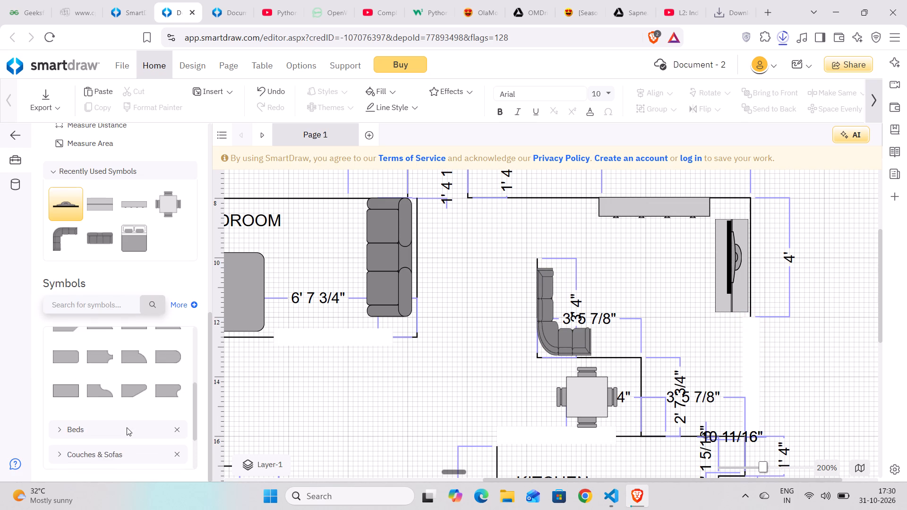
scroll(127, 427, "up", 5)
scroll(127, 427, "down", 20)
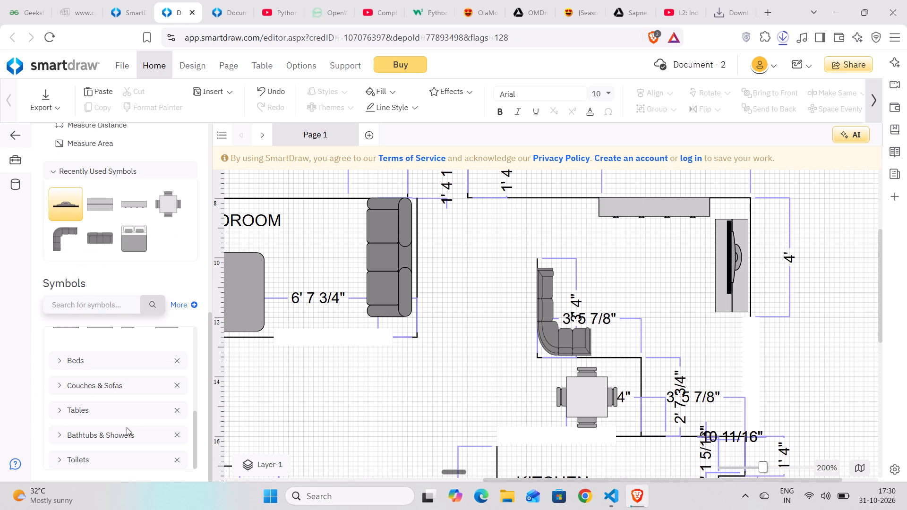
left_click(60, 361)
left_click(60, 361)
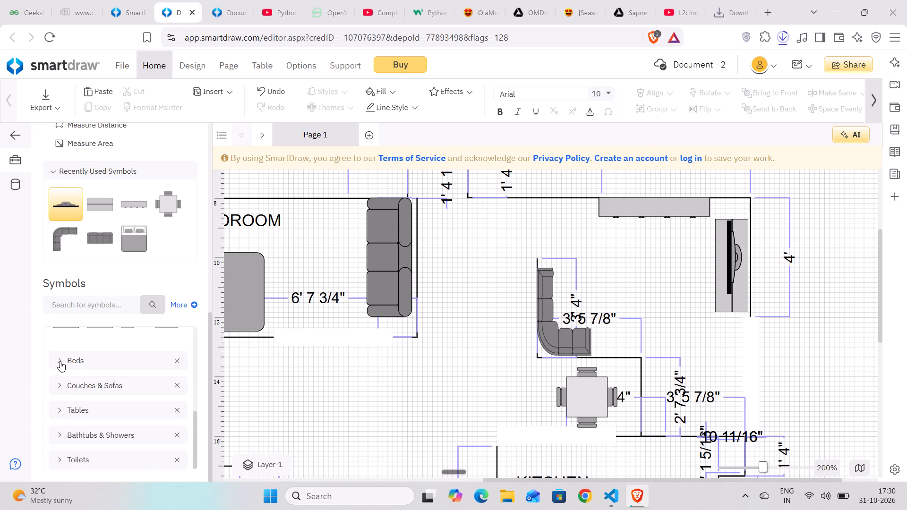
left_click(59, 383)
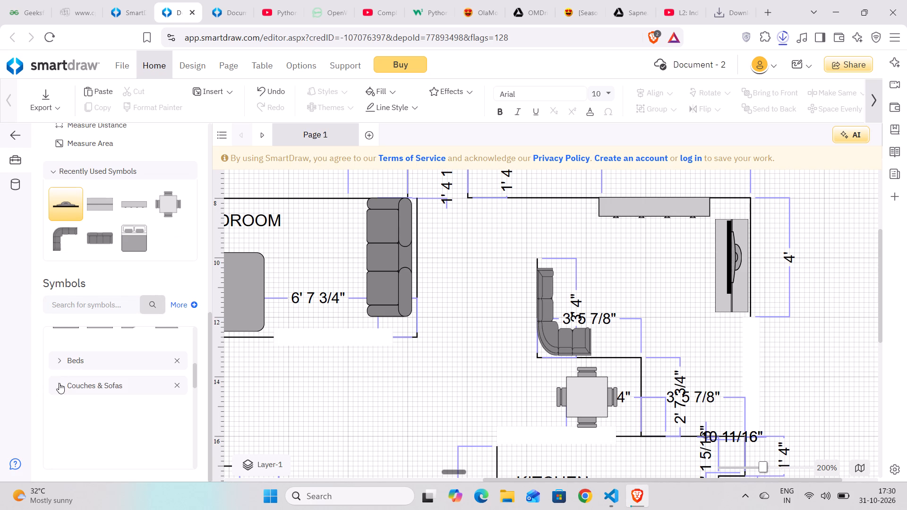
left_click(59, 383)
scroll(124, 421, "down", 1)
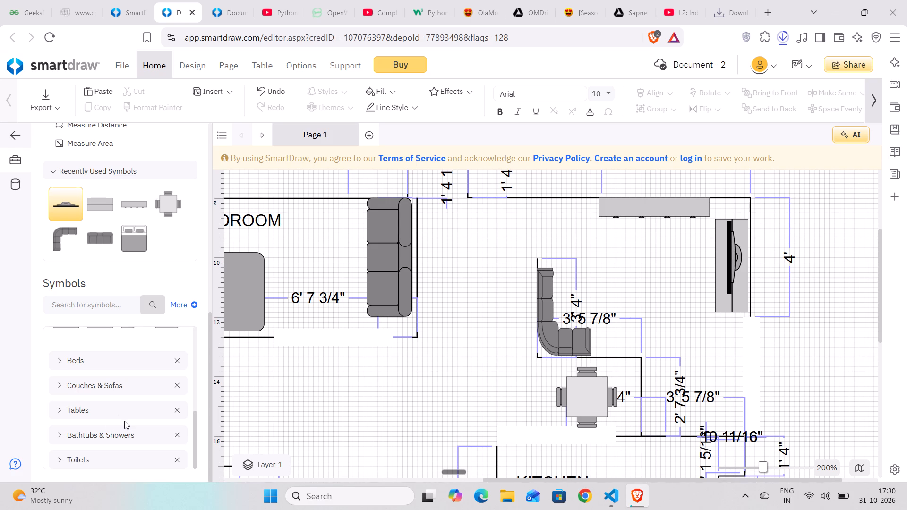
left_click(57, 409)
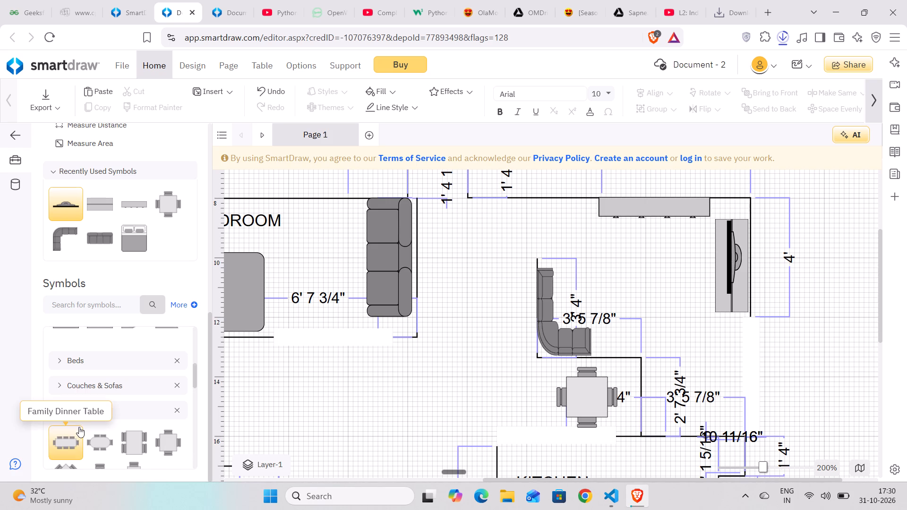
scroll(79, 427, "down", 7)
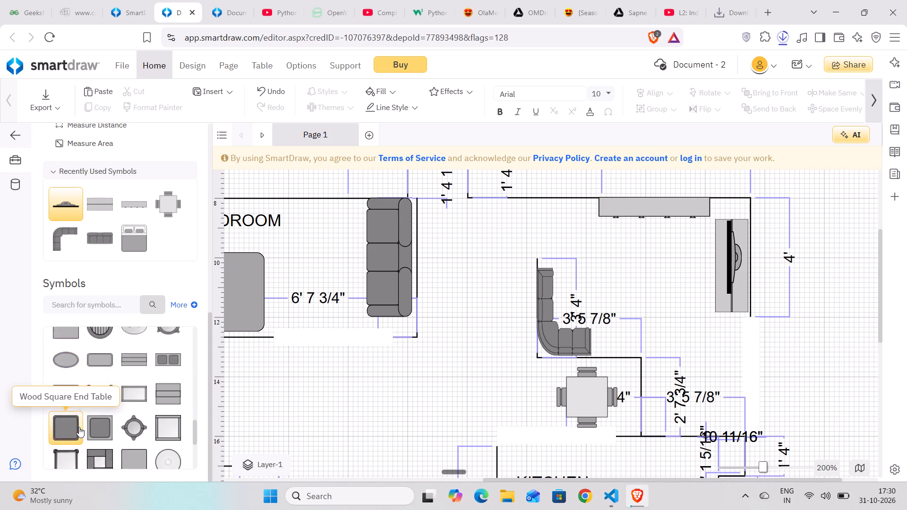
scroll(79, 427, "down", 2)
left_click(59, 440)
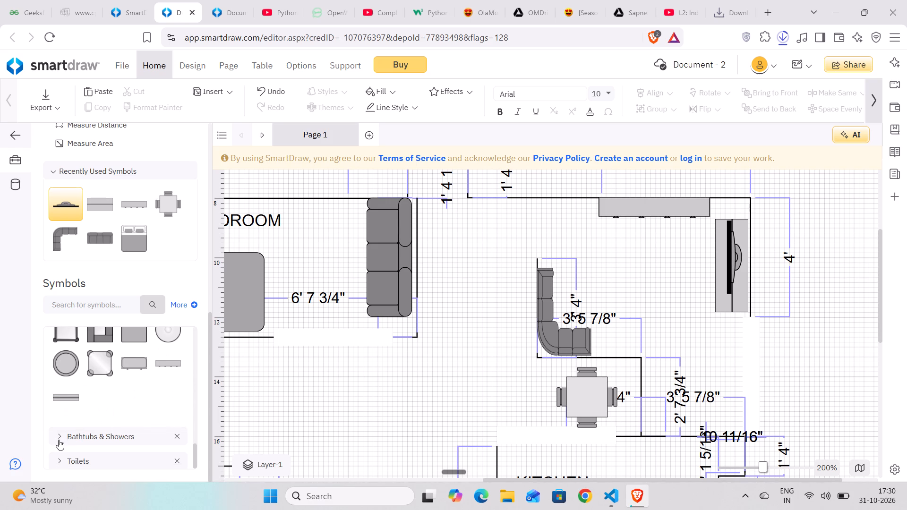
scroll(59, 440, "down", 3)
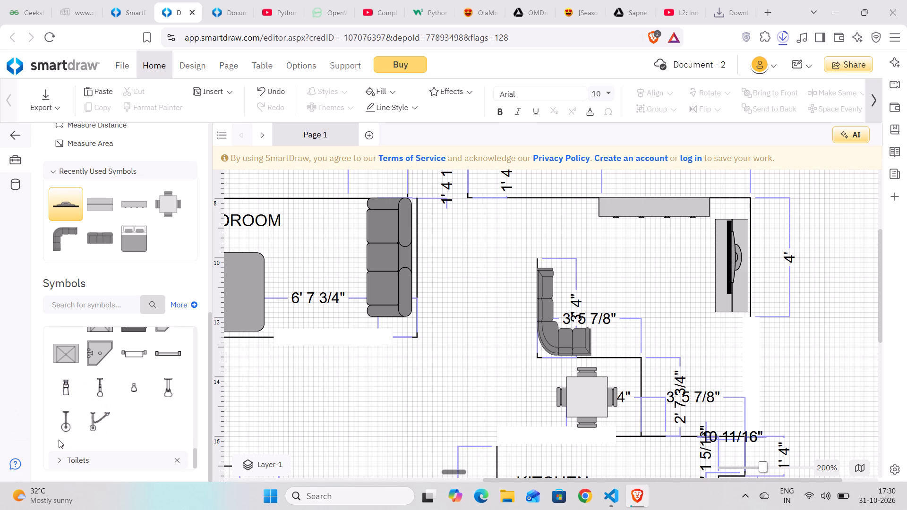
scroll(59, 440, "up", 1)
scroll(59, 440, "down", 1)
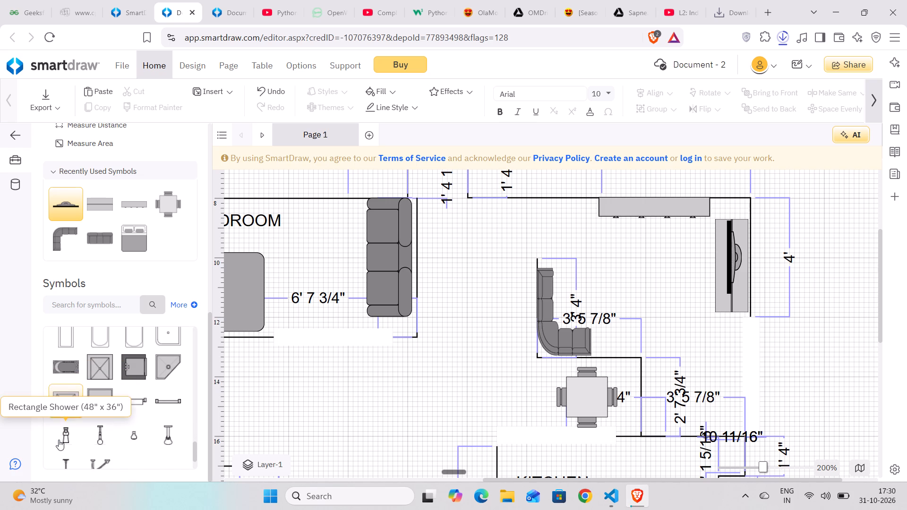
scroll(59, 440, "down", 1)
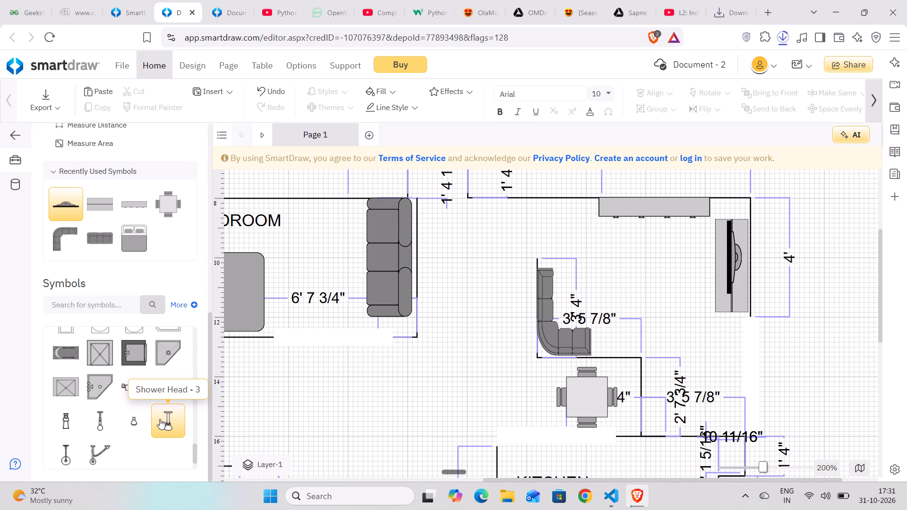
Examine the plan from the kitchen and bathroom to the sofa room, closing in on the space beside the dining table.
scroll(359, 435, "down", 1)
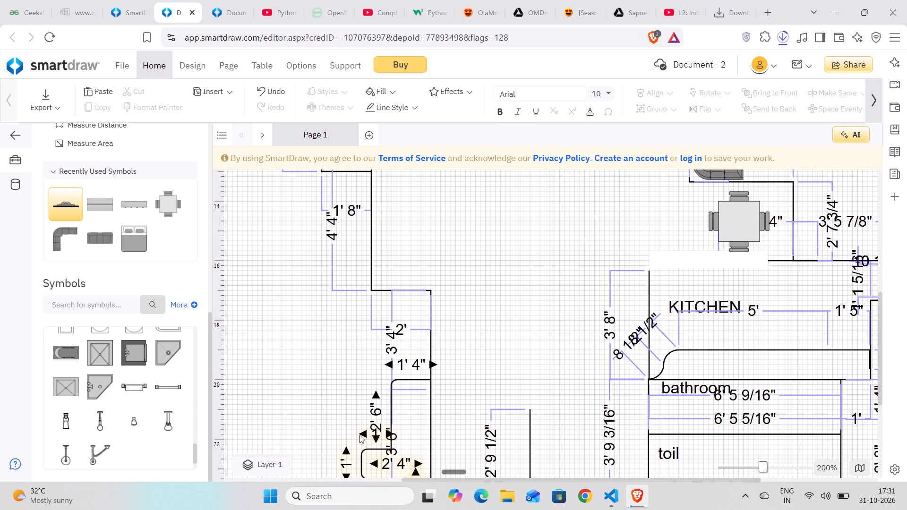
scroll(359, 435, "down", 1)
scroll(359, 435, "up", 1)
scroll(495, 354, "down", 1)
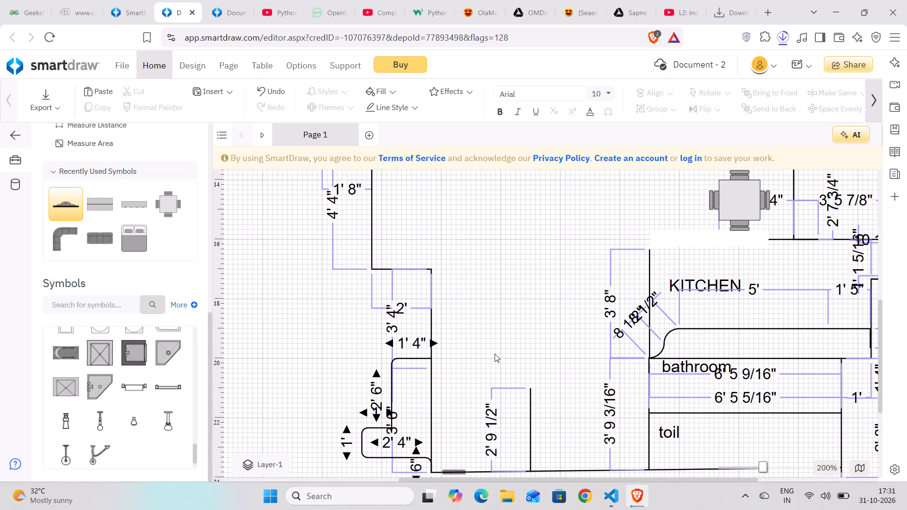
scroll(495, 354, "up", 1)
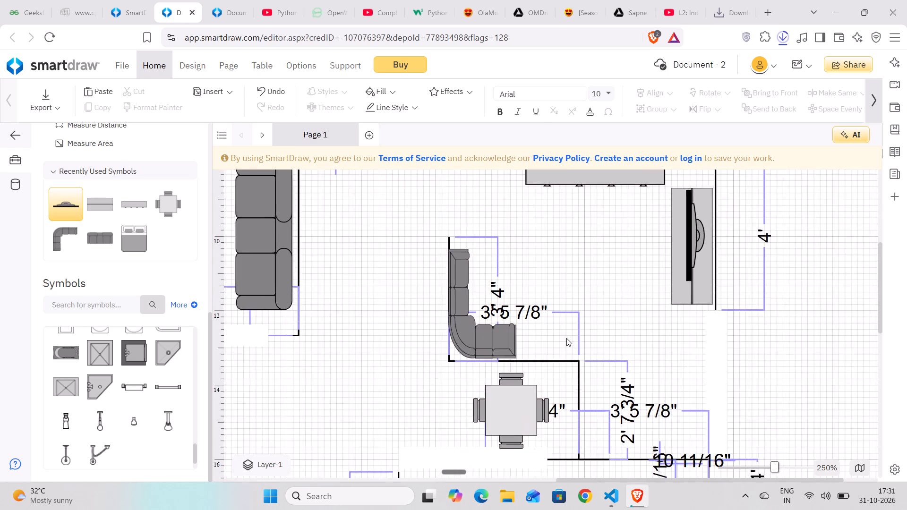
scroll(658, 372, "left", 3)
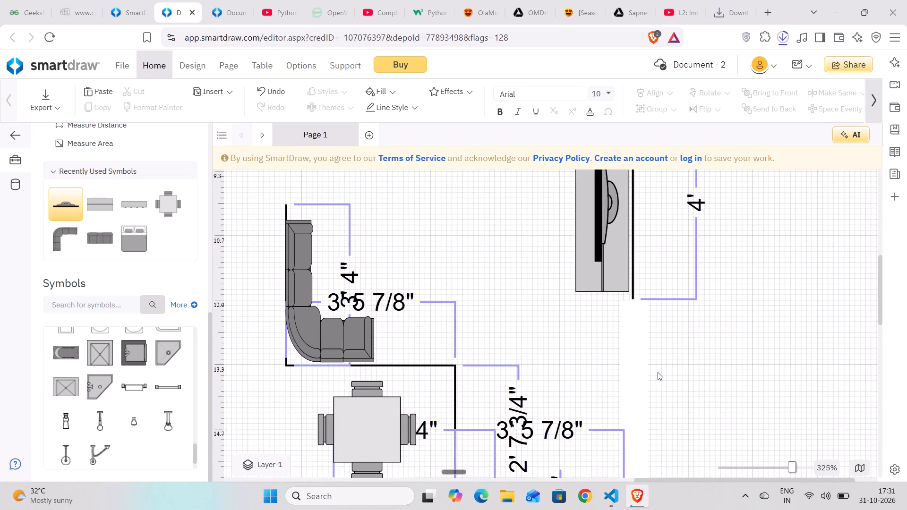
scroll(658, 372, "left", 1)
scroll(477, 404, "down", 1)
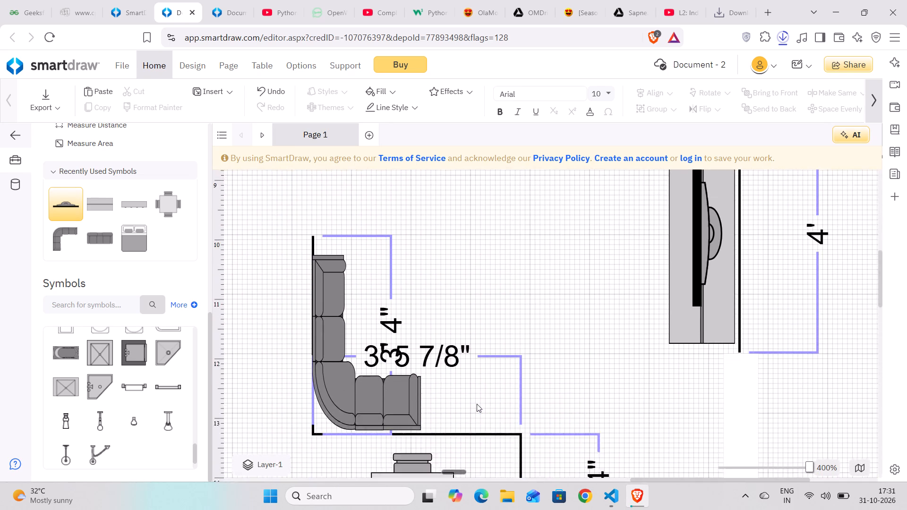
scroll(477, 404, "down", 2)
scroll(582, 348, "left", 2)
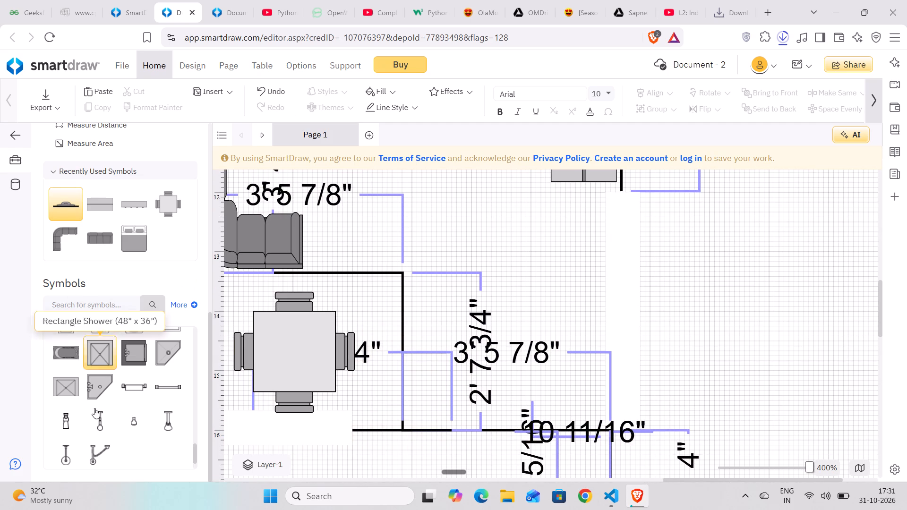
Place the Rectangle Table - 6' symbol in the open area between the corner sofa and the television table.
scroll(92, 414, "up", 5)
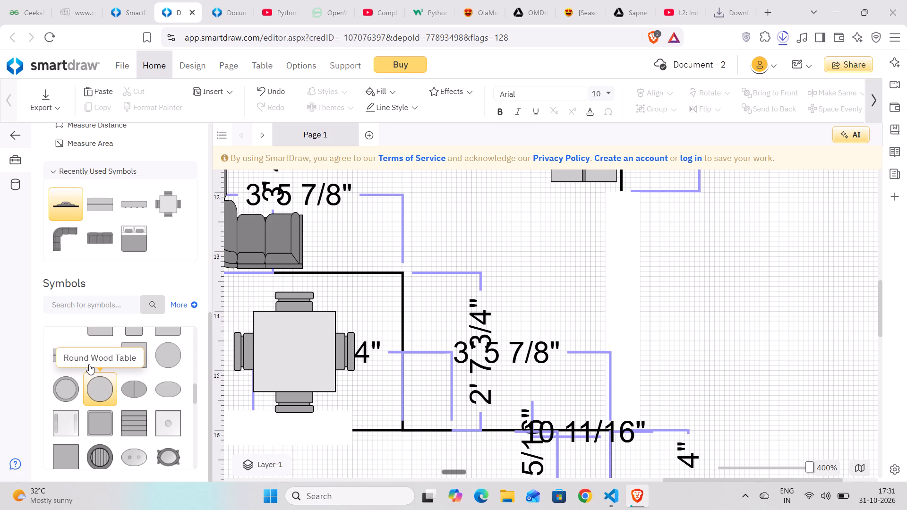
scroll(152, 386, "up", 1)
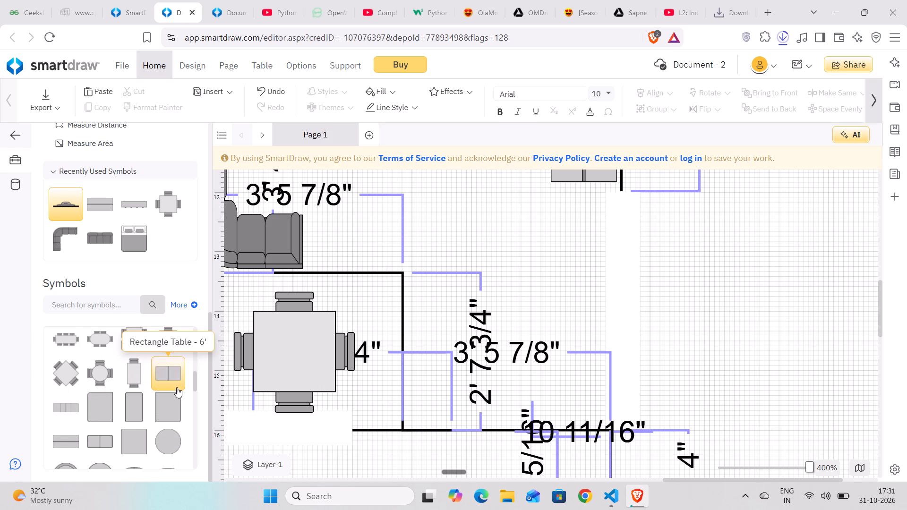
left_click(171, 374)
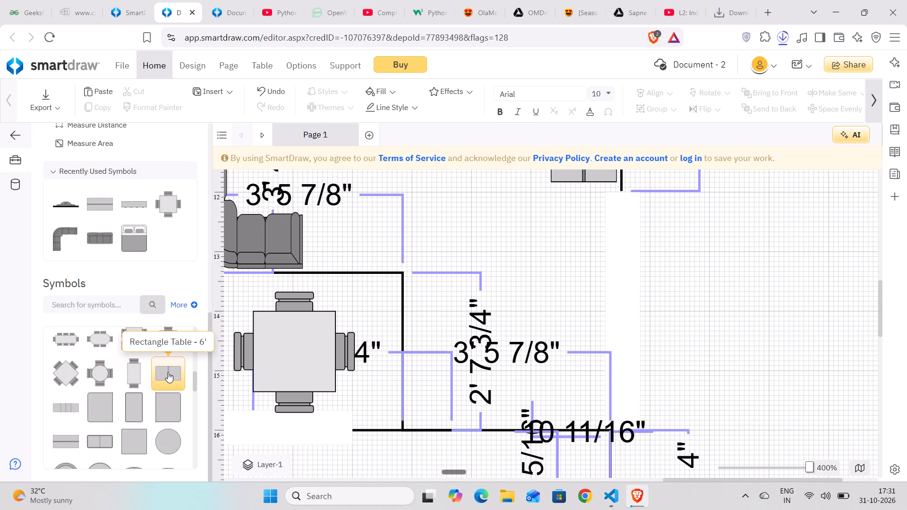
left_click_drag(168, 372, 476, 306)
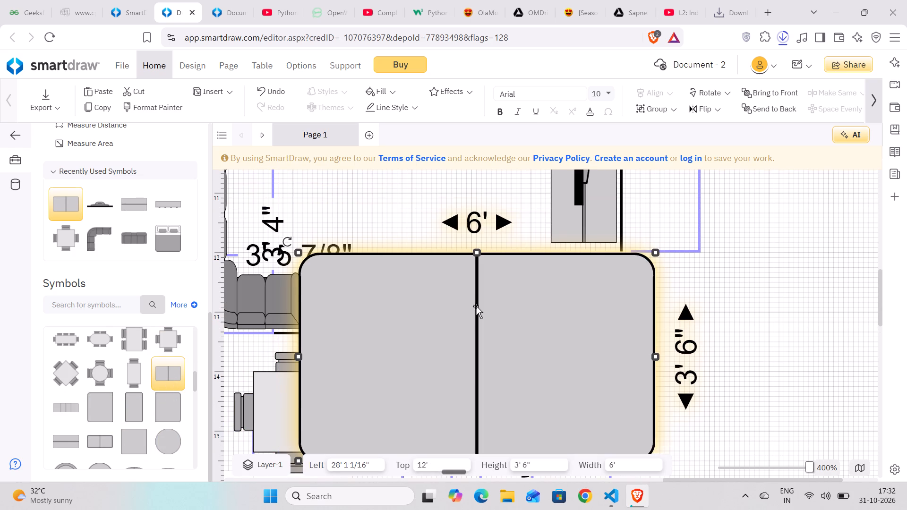
Shrink the new rectangle table from its lower-right corner to about 3' 1 9/16" wide by 10 11/16" high.
scroll(587, 348, "down", 1)
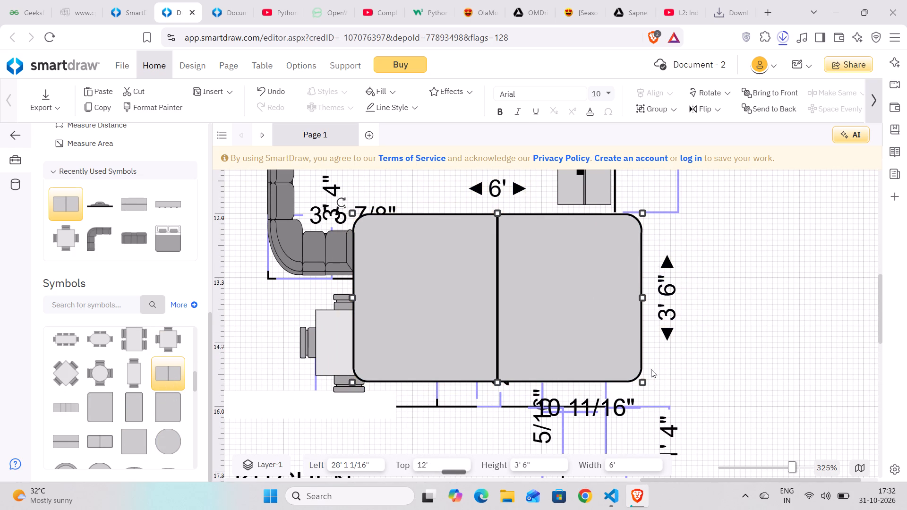
left_click_drag(642, 382, 490, 275)
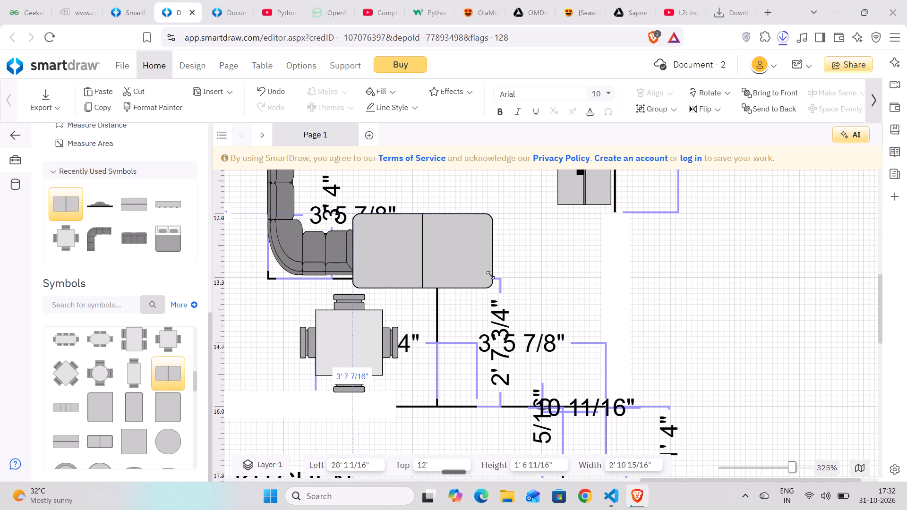
left_click_drag(490, 275, 517, 254)
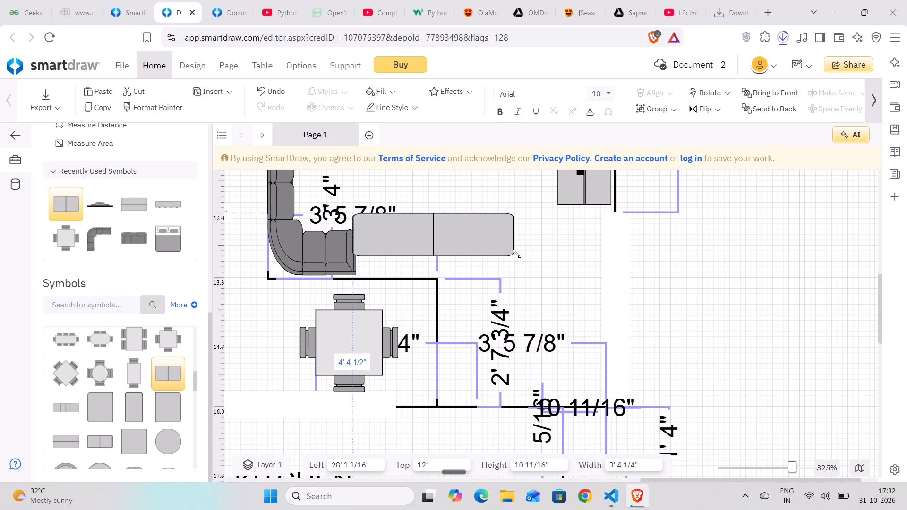
left_click_drag(517, 254, 507, 255)
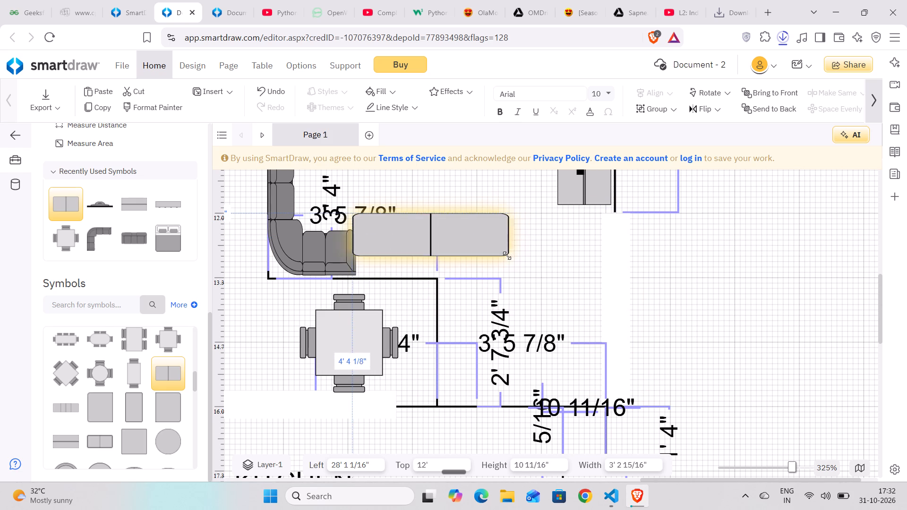
left_click_drag(507, 255, 506, 255)
Move the rectangle table against the wall east of the dining set, at about 29' 10 7/16" left and 13' 8" top.
left_click_drag(427, 242, 530, 317)
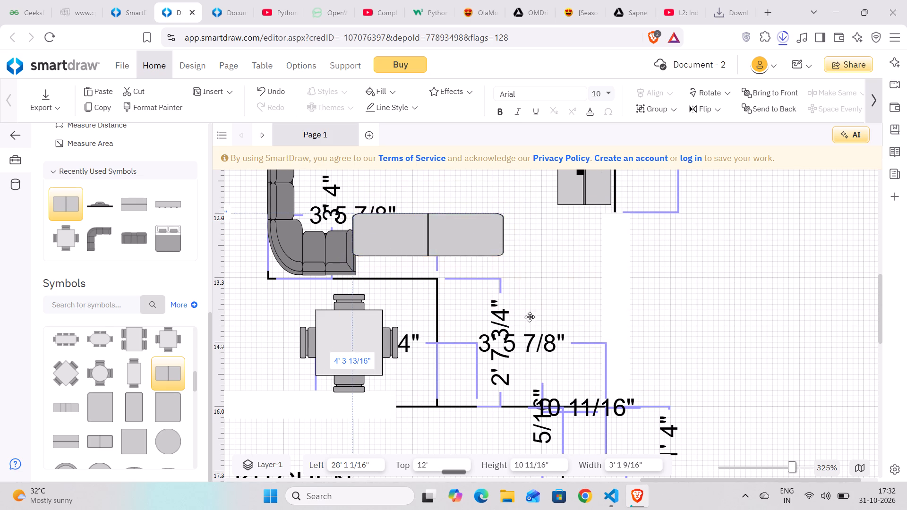
left_click_drag(530, 317, 513, 327)
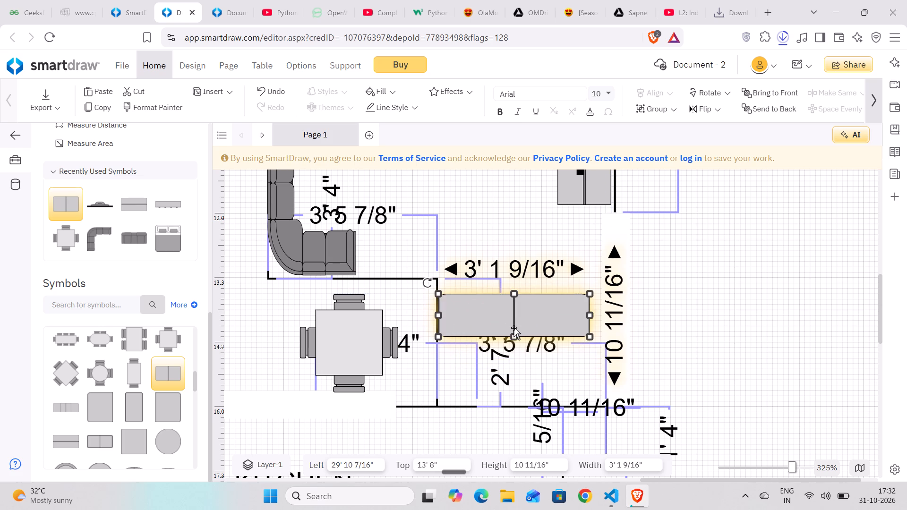
Rotate the rectangle table 90° and move it close to the wall east of the dining set.
left_click_drag(427, 283, 491, 382)
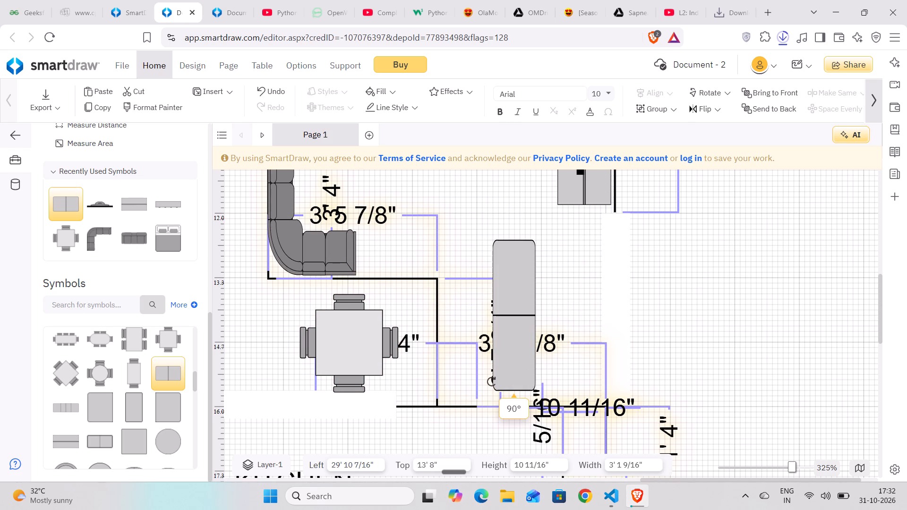
left_click_drag(491, 382, 491, 382)
left_click_drag(510, 308, 485, 319)
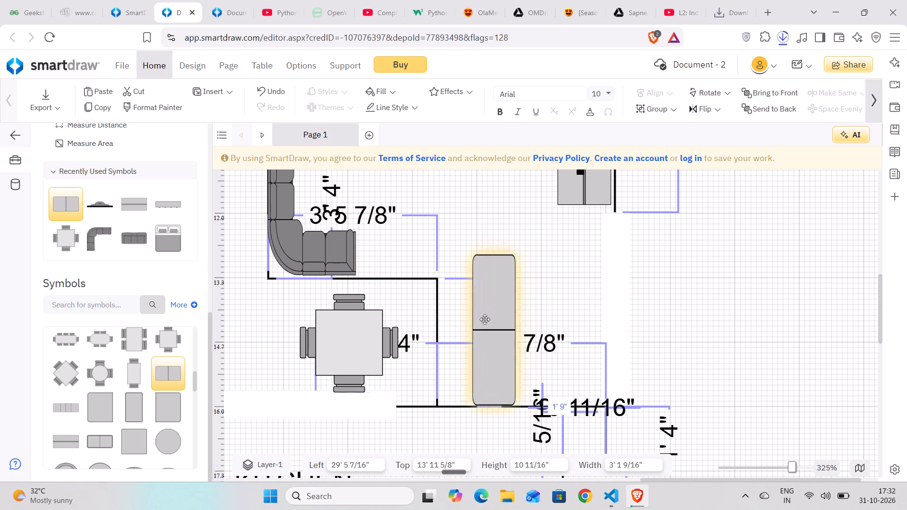
left_click_drag(485, 319, 468, 319)
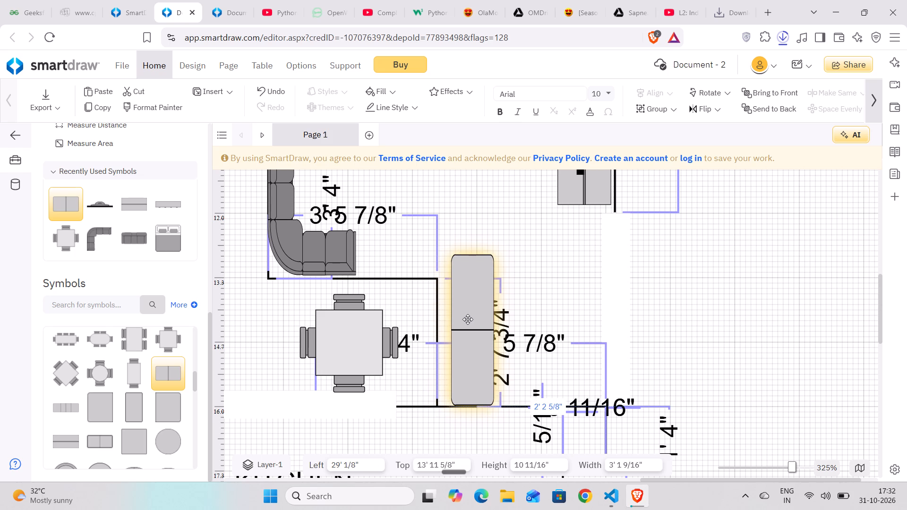
left_click_drag(468, 319, 467, 314)
Shrink the rotated table to about 2' 4 13/16" by 10 7/16" and fit it beside the wall, top at about 14' 3 1/16".
left_click_drag(448, 241, 452, 283)
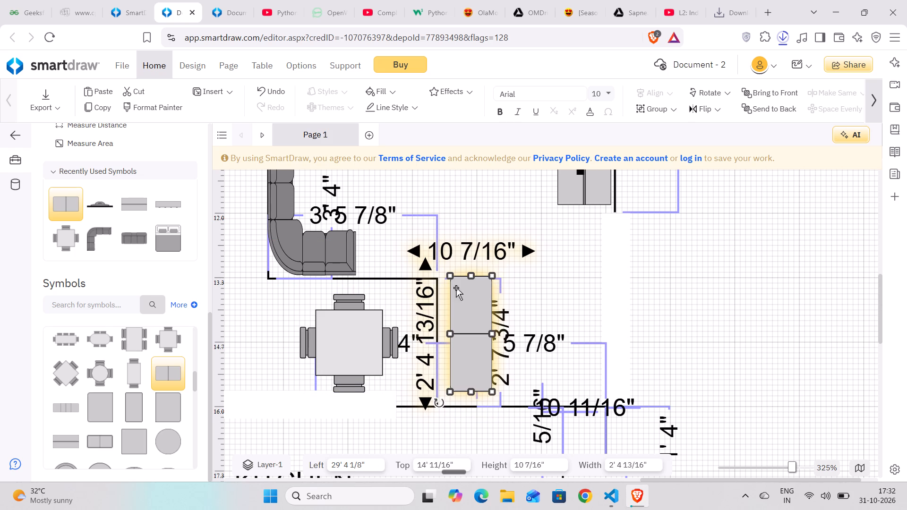
left_click_drag(471, 306, 467, 314)
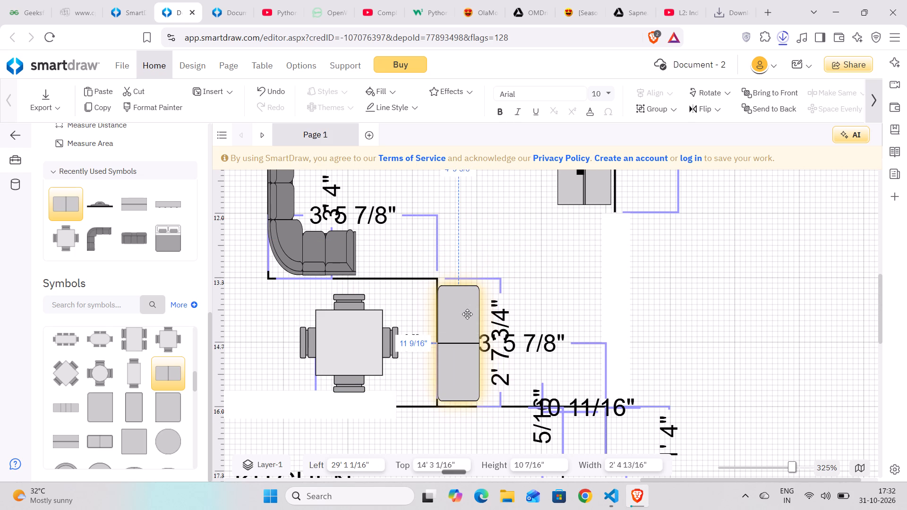
left_click_drag(467, 314, 471, 313)
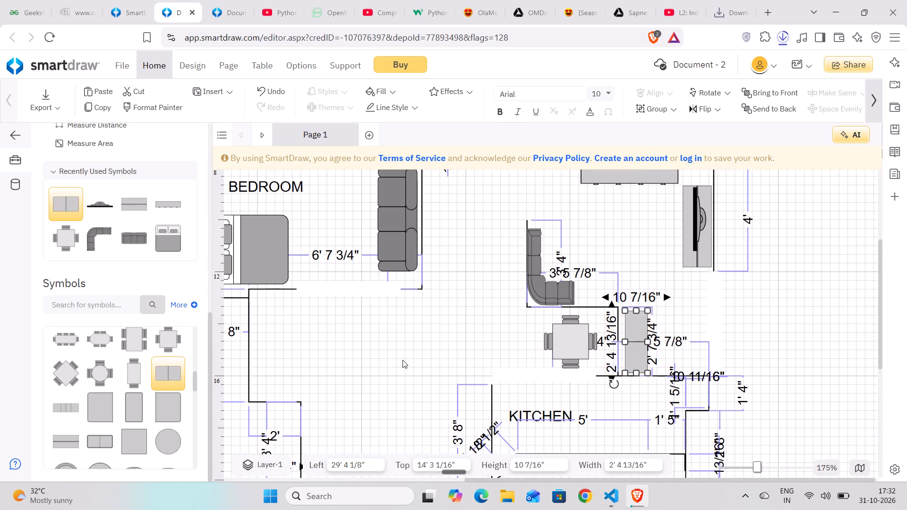
left_click(376, 328)
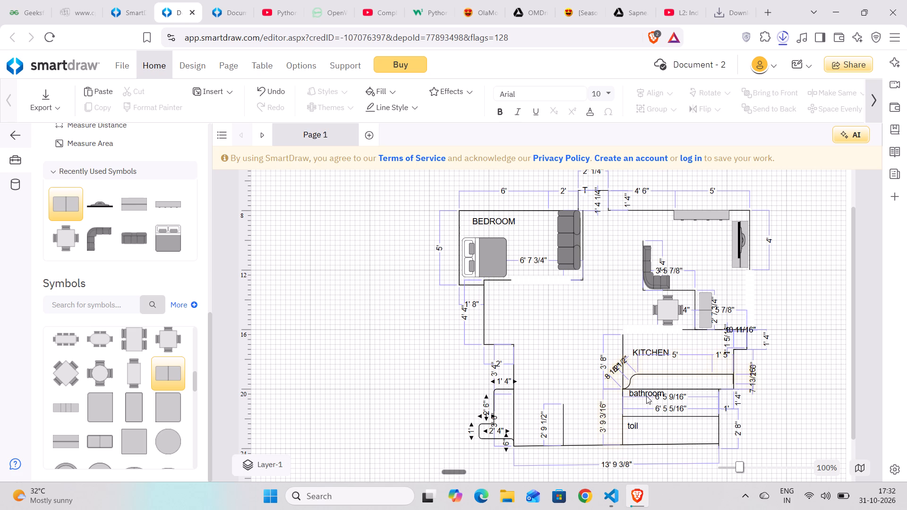
Delete the "toil" label from the room below the bathroom.
scroll(646, 396, "left", 2)
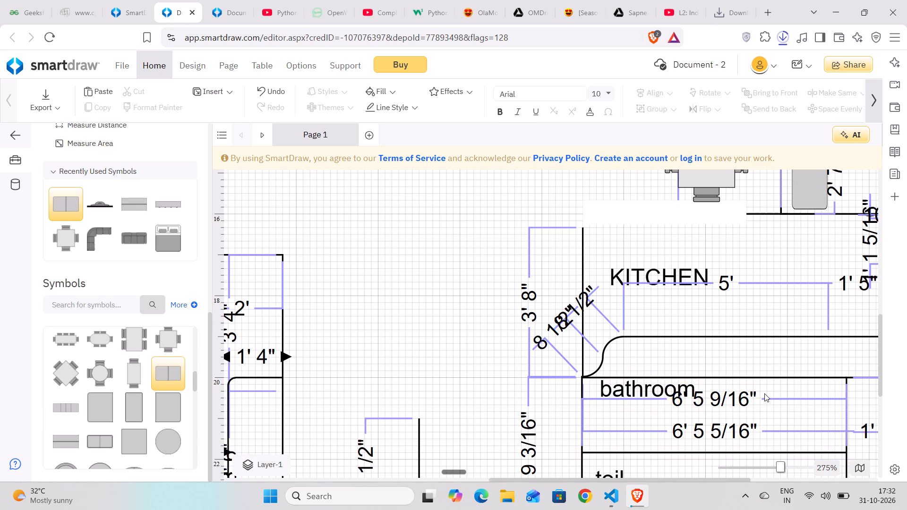
scroll(764, 393, "left", 3)
scroll(764, 393, "down", 1)
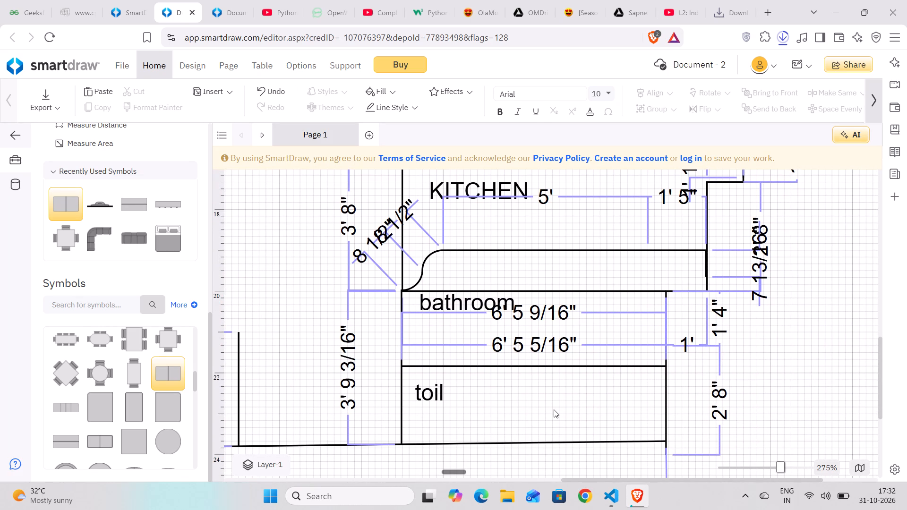
left_click(427, 391)
scroll(176, 347, "up", 5)
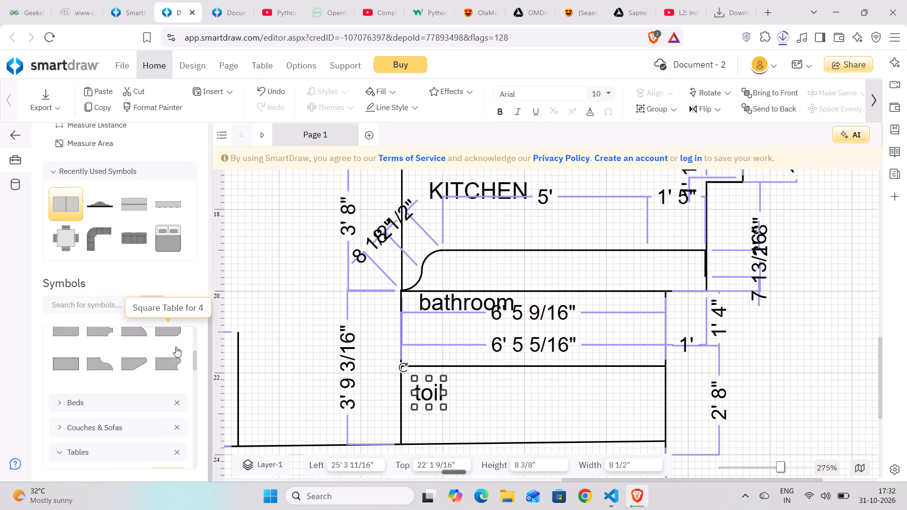
scroll(176, 347, "up", 2)
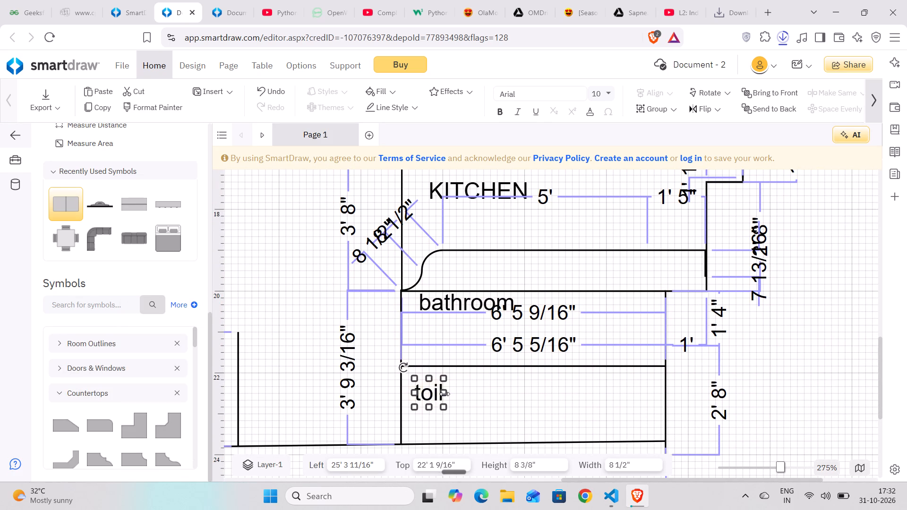
key("Delete")
Add the text label "washroom" in the room below the bathroom.
scroll(181, 325, "up", 12)
left_click(183, 165)
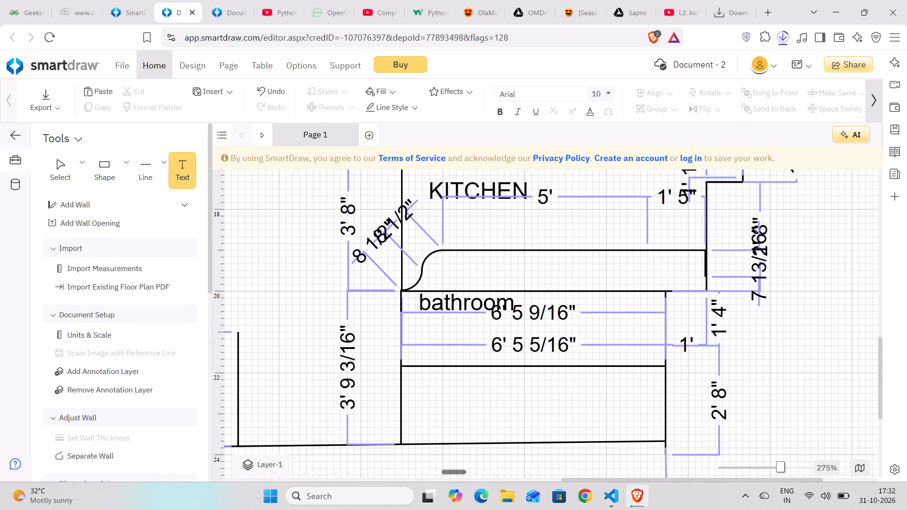
left_click(441, 397)
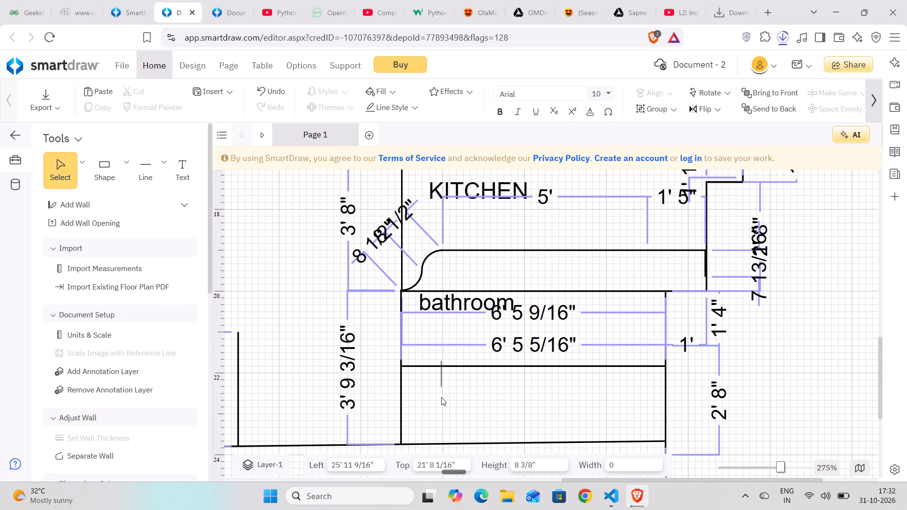
type("wa")
key("s")
type("hr")
type("oom")
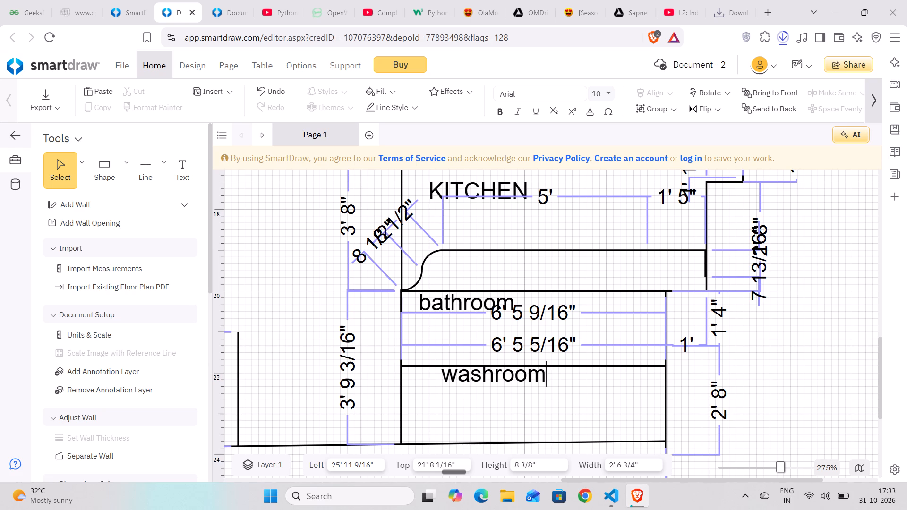
left_click(576, 399)
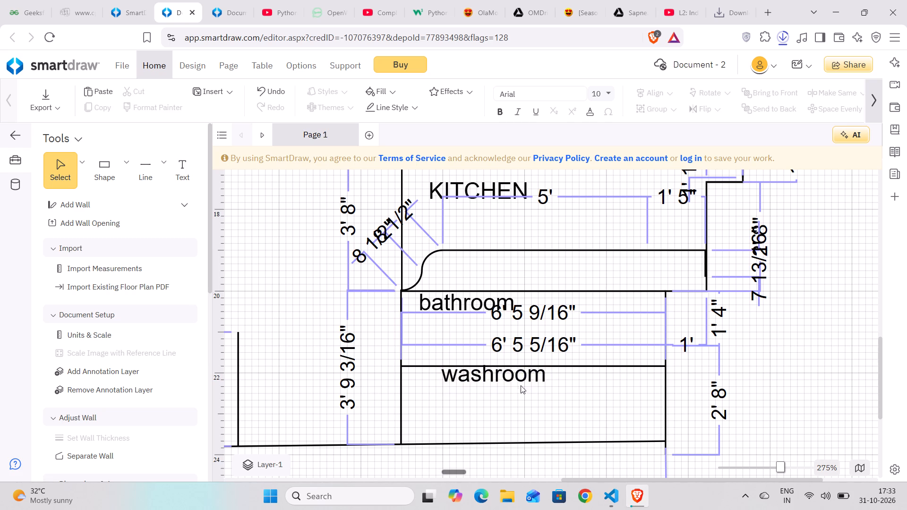
Move the washroom label down inside its room, to about 25' 4 15/16" left and 22' 1 5/8" top.
left_click_drag(500, 377, 492, 400)
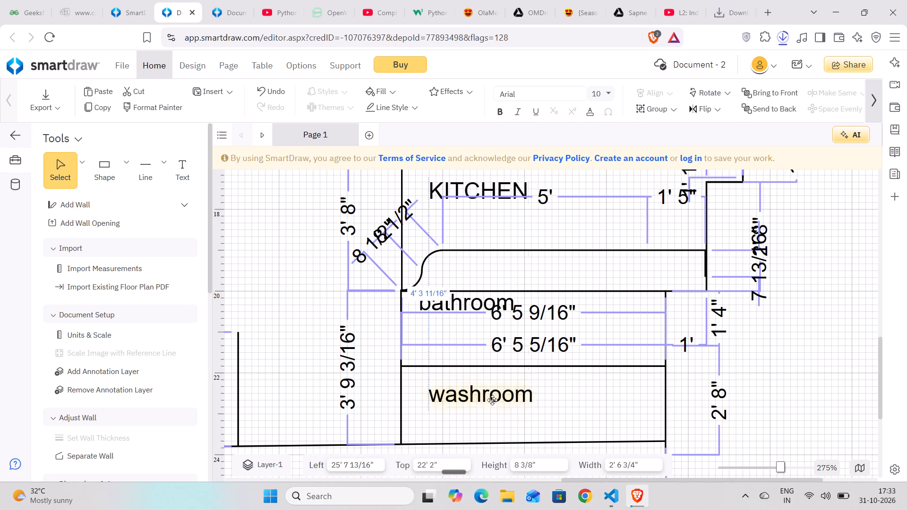
left_click_drag(492, 400, 475, 394)
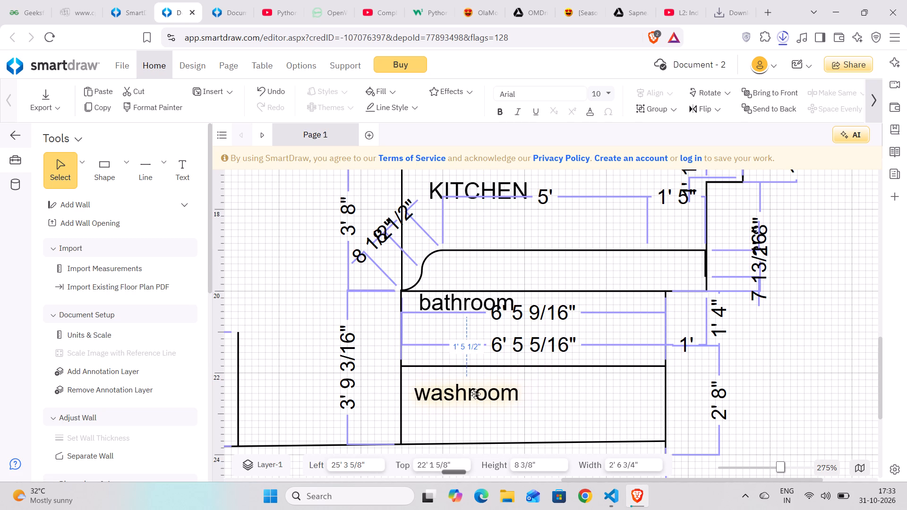
left_click_drag(475, 394, 479, 393)
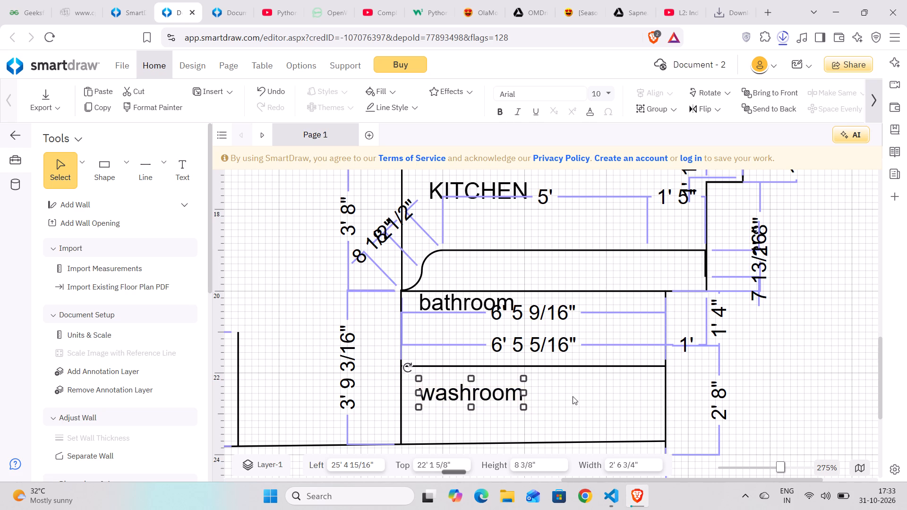
Delete the freestanding vertical wall, 2' 9 1/2" long, in the open area west of the washroom.
scroll(573, 396, "right", 2)
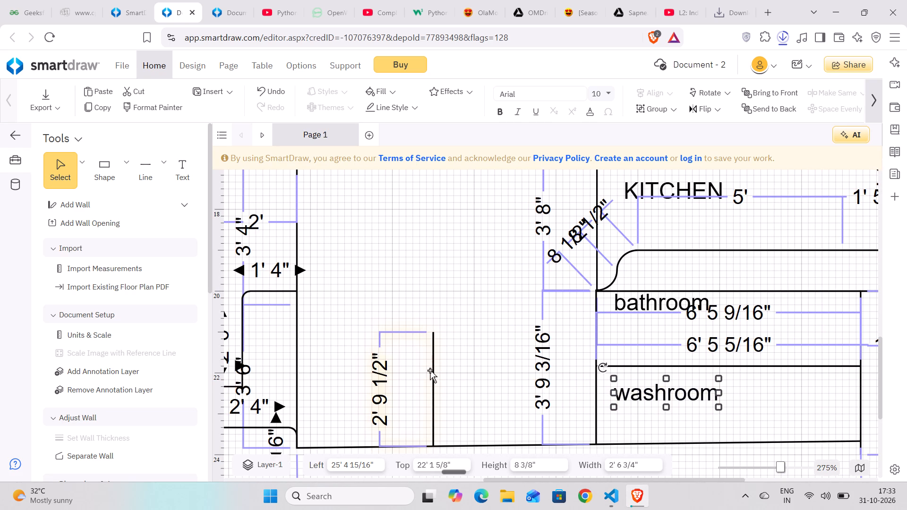
left_click(430, 370)
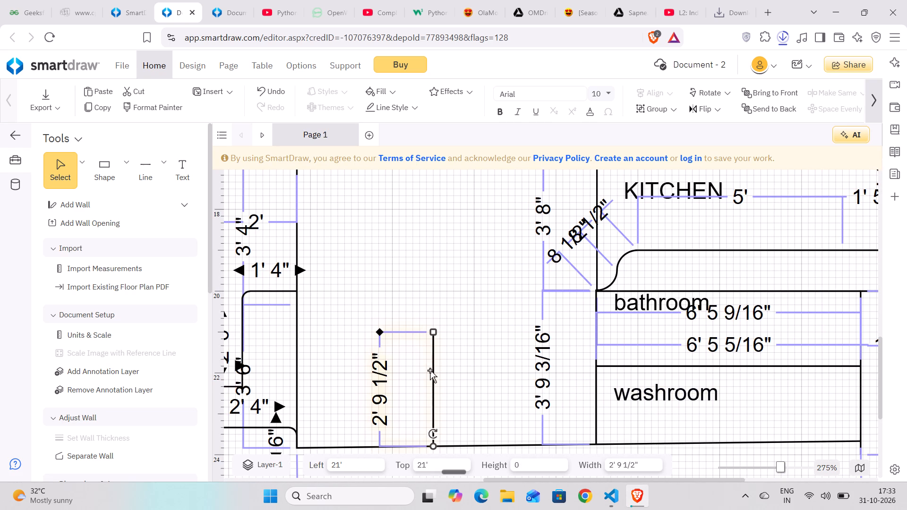
key("Delete")
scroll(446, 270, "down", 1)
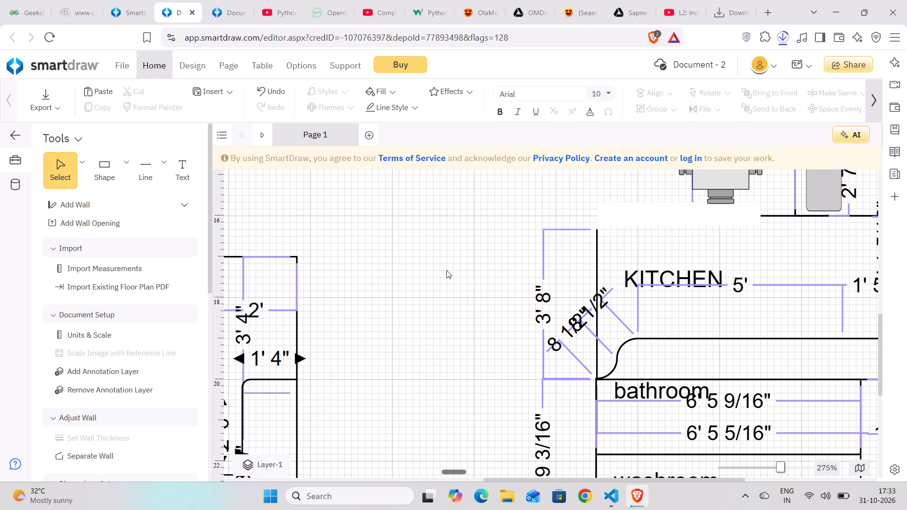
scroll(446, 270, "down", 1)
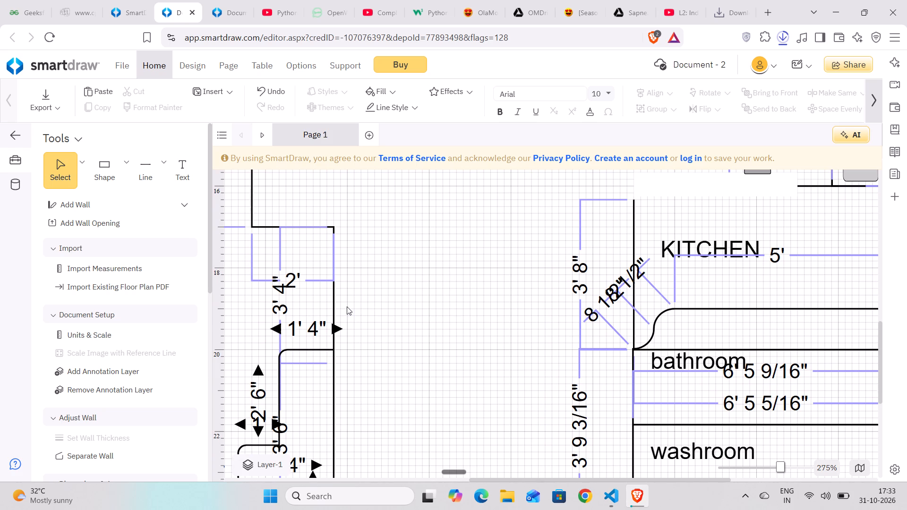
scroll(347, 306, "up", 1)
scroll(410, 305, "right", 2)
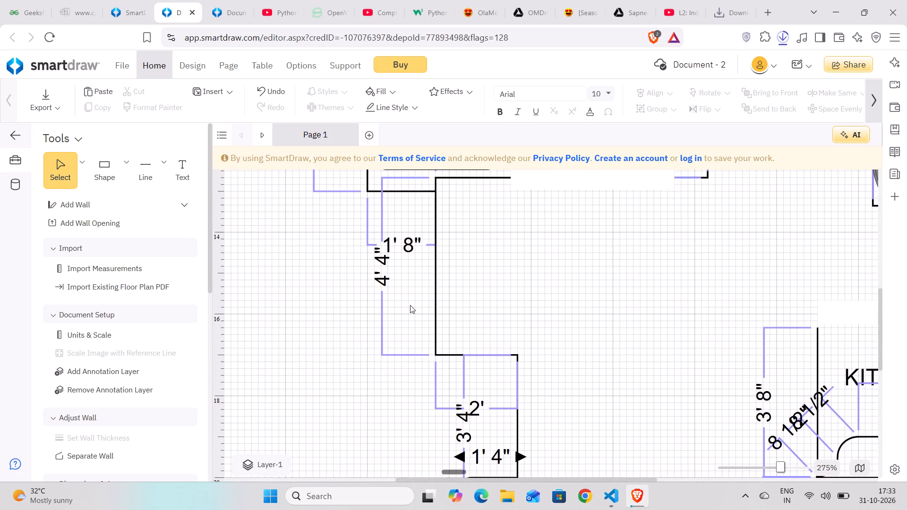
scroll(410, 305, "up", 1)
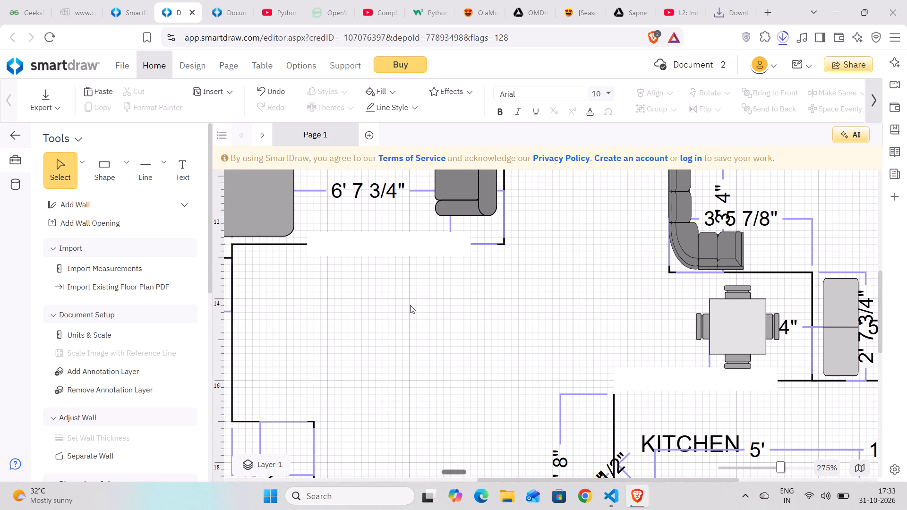
Open the browser's recent download history.
left_click(782, 37)
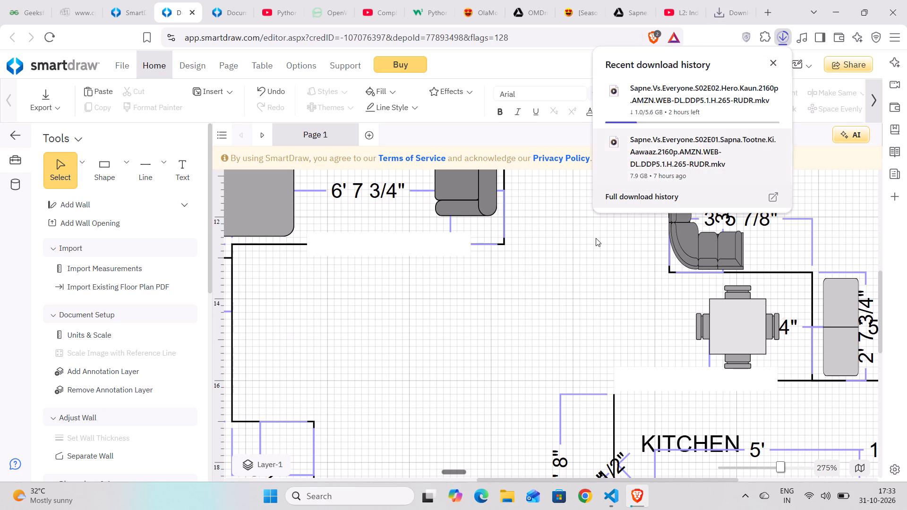
Examine the plan from the dining set down to the kitchen, bathroom and washroom.
scroll(470, 269, "left", 1)
scroll(470, 269, "down", 1)
scroll(470, 269, "up", 1)
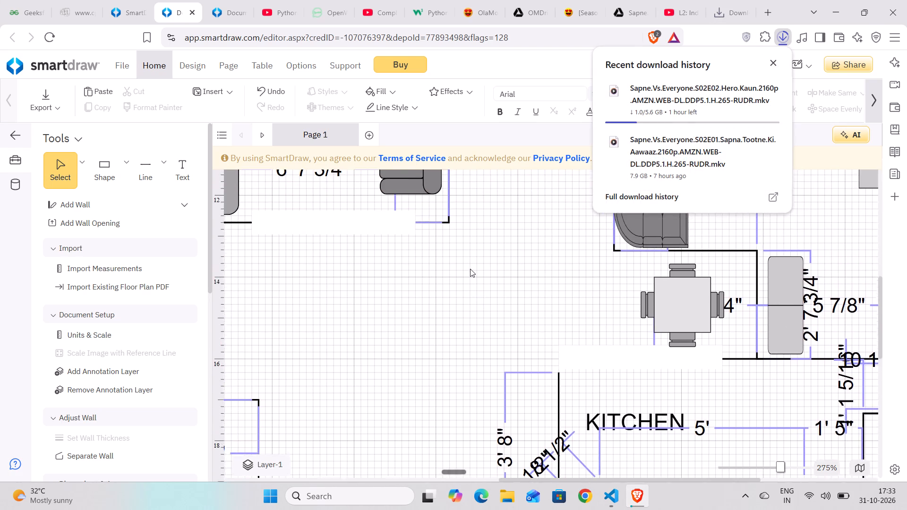
scroll(470, 269, "left", 2)
scroll(470, 269, "down", 3)
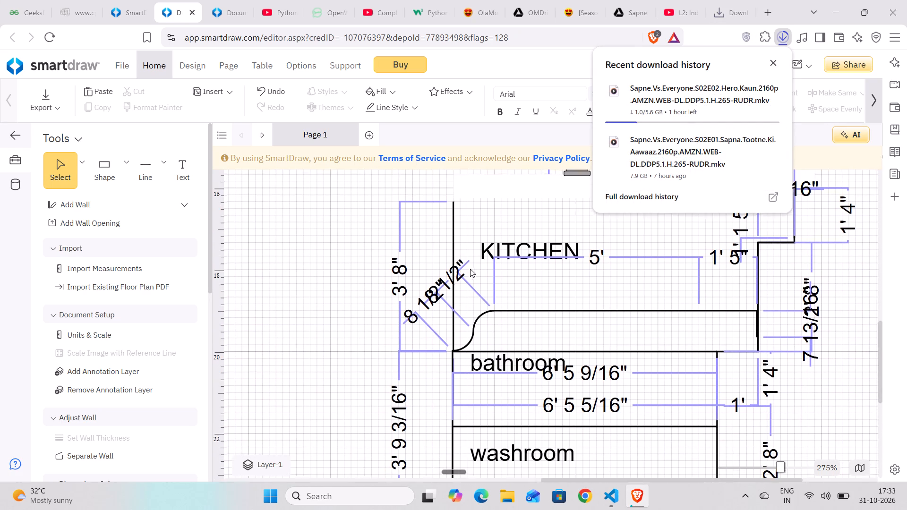
scroll(470, 269, "down", 1)
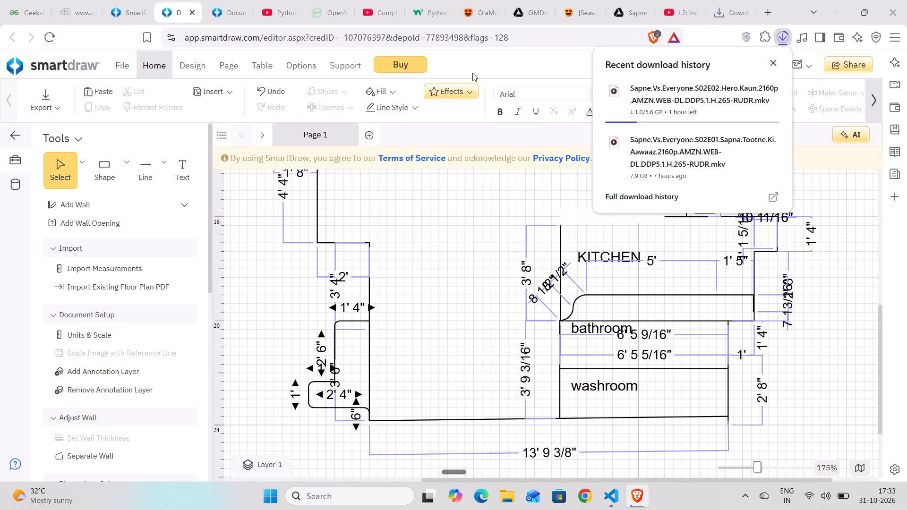
Switch to the OlaMovies page for Sapne Vs Everyone and dismiss the link generator dialog.
left_click(572, 3)
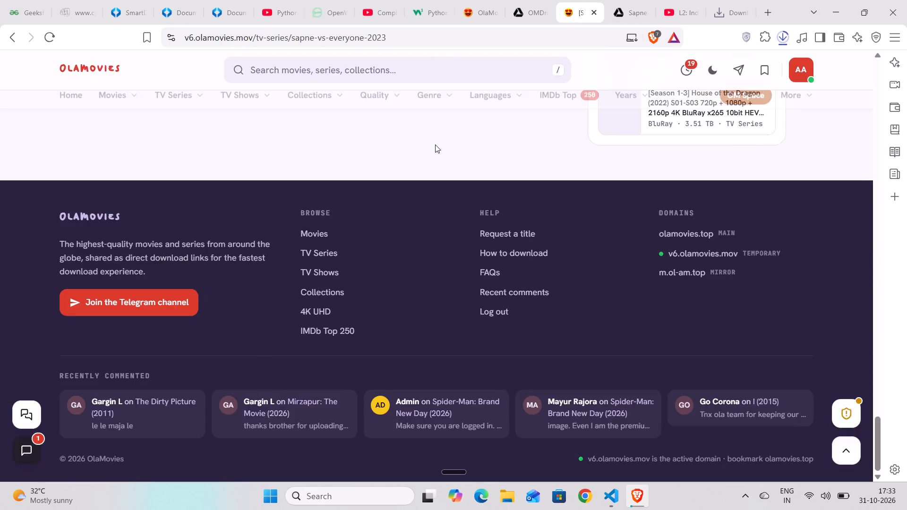
left_click(661, 179)
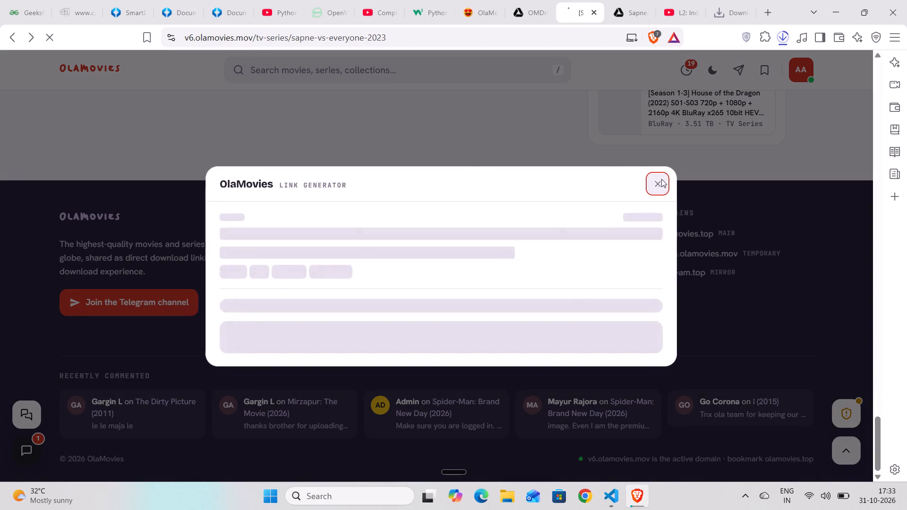
scroll(388, 172, "up", 3)
Search OlaMovies for "the revolu" and open the page of The Revolutionaries (2026) Season 1.
left_click(325, 66)
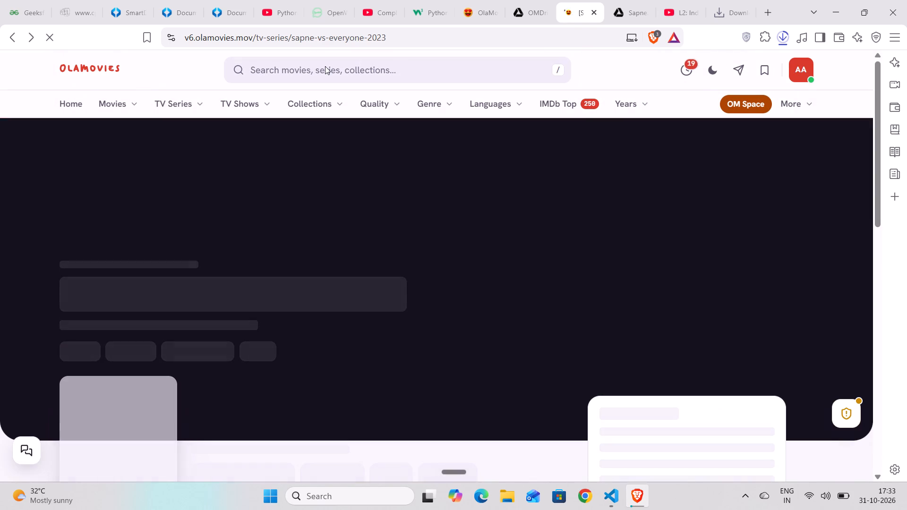
left_click(322, 75)
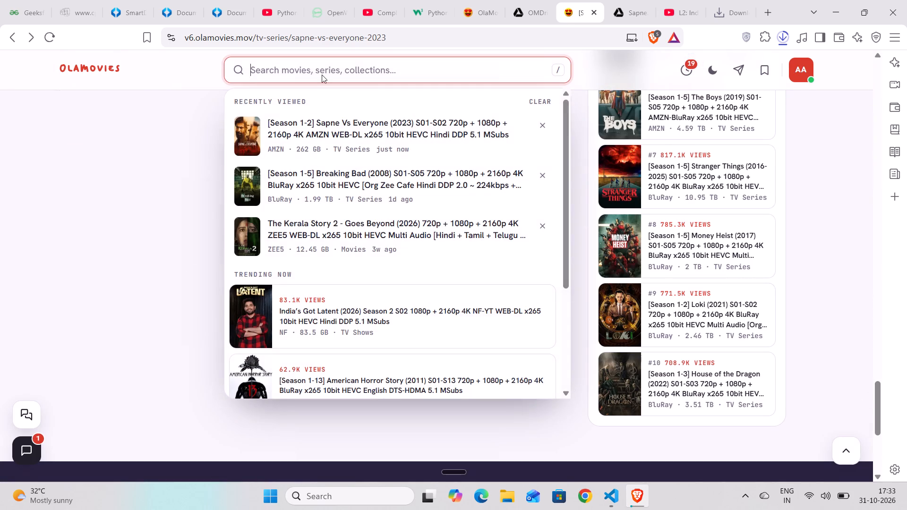
type("the revol")
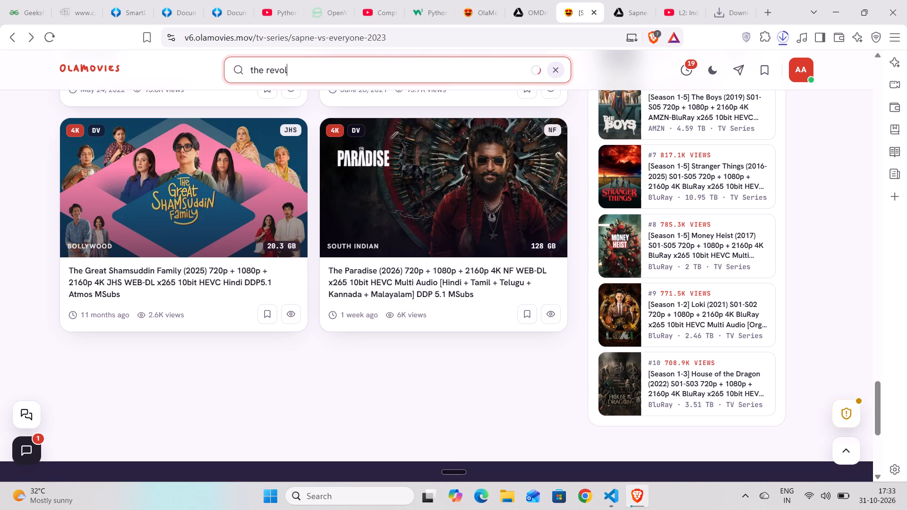
key("u")
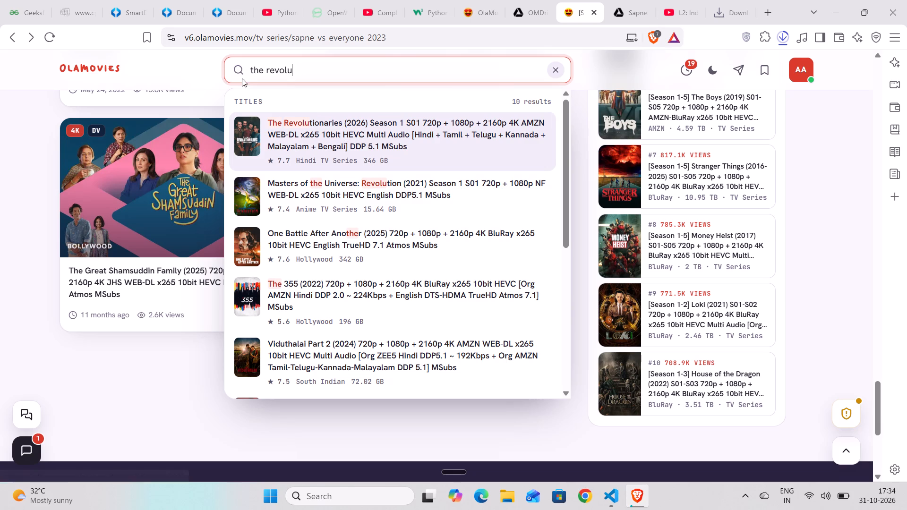
left_click(333, 132)
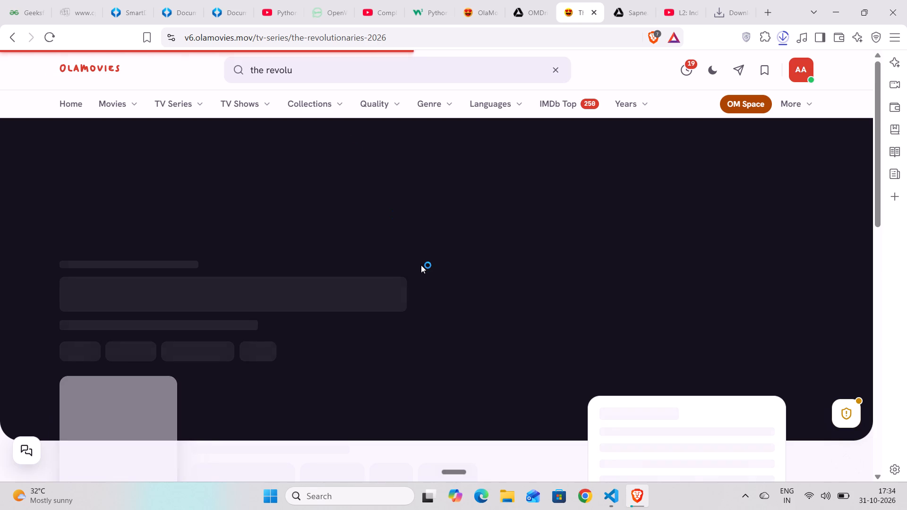
Examine The Revolutionaries page's release details, including audio and subtitles, and its list of Season 1 download qualities.
scroll(421, 265, "down", 2)
scroll(486, 333, "down", 1)
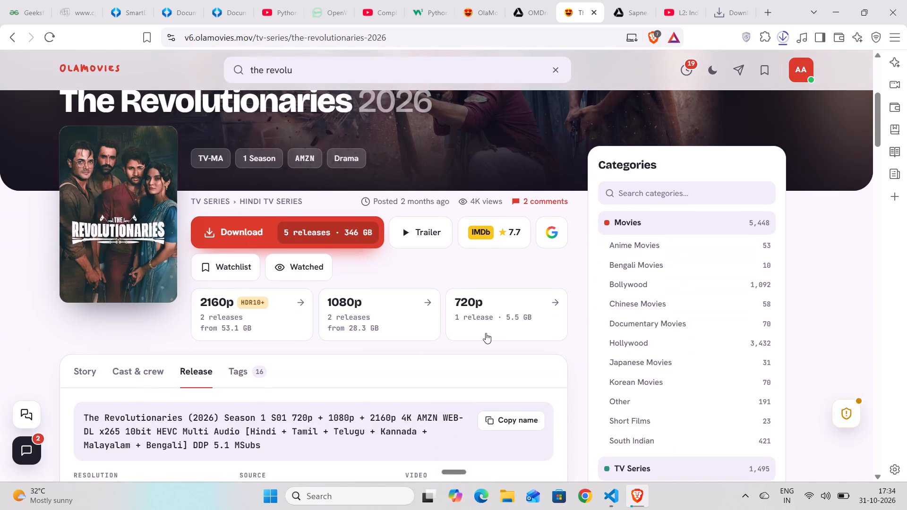
scroll(486, 333, "down", 1)
scroll(284, 339, "down", 2)
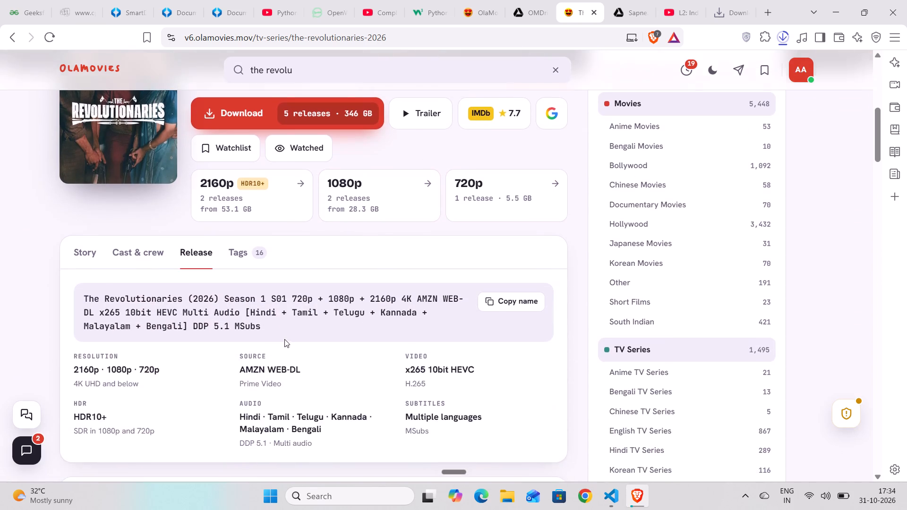
scroll(284, 339, "down", 1)
scroll(284, 339, "up", 3)
scroll(284, 339, "down", 2)
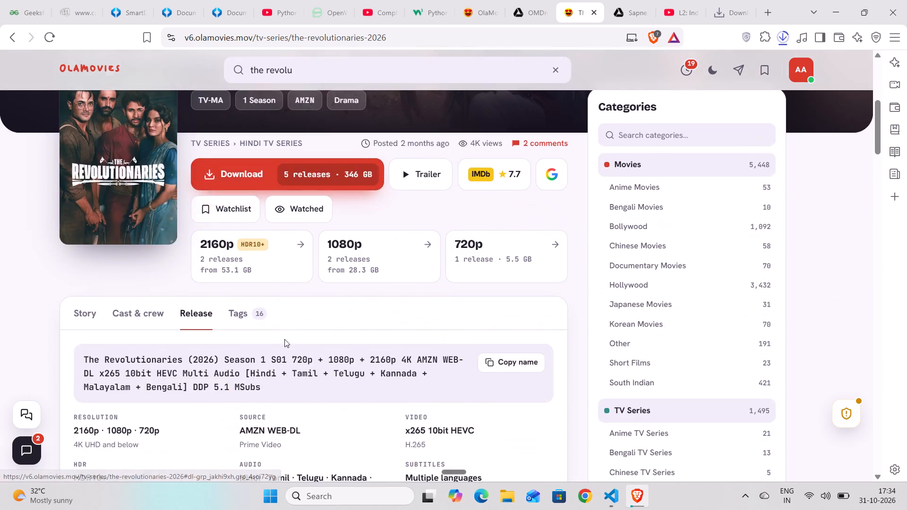
scroll(284, 339, "down", 3)
scroll(179, 309, "down", 2)
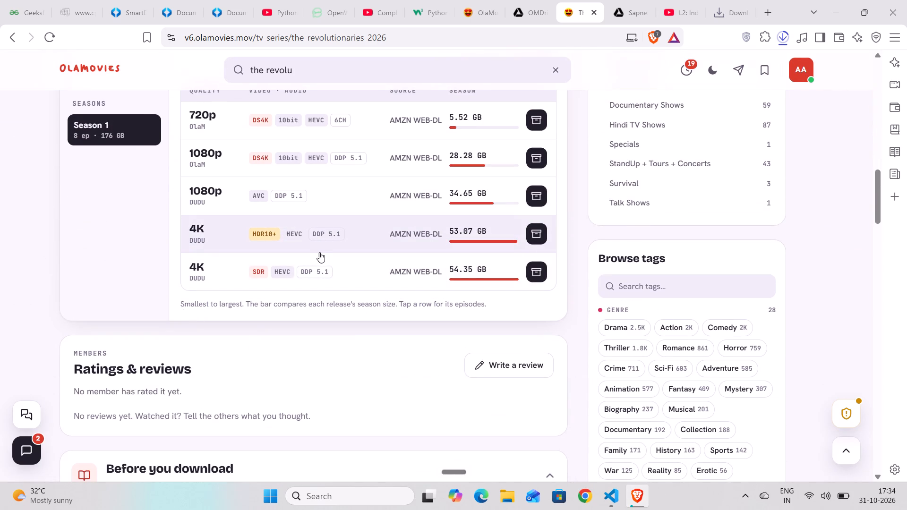
Look through the rest of The Revolutionaries page, including the download advice, random posts and trending titles.
scroll(452, 322, "down", 2)
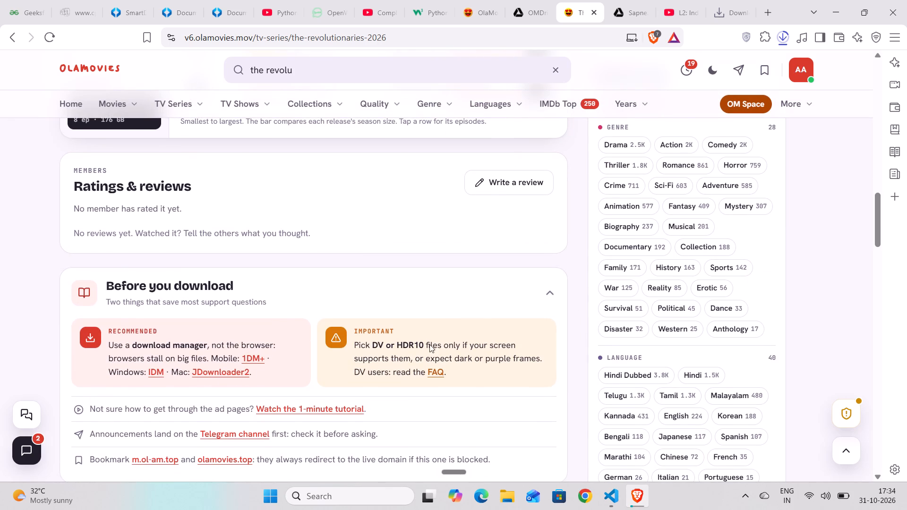
scroll(429, 344, "down", 1)
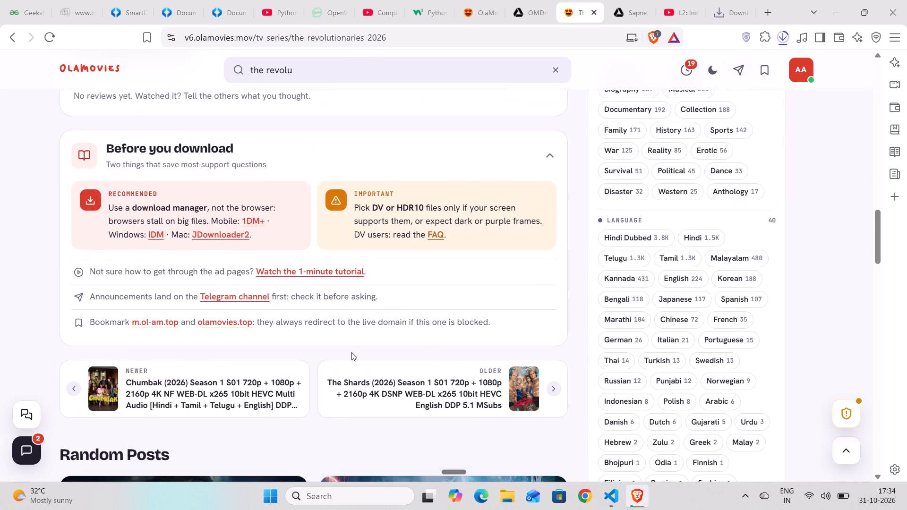
scroll(351, 354, "down", 2)
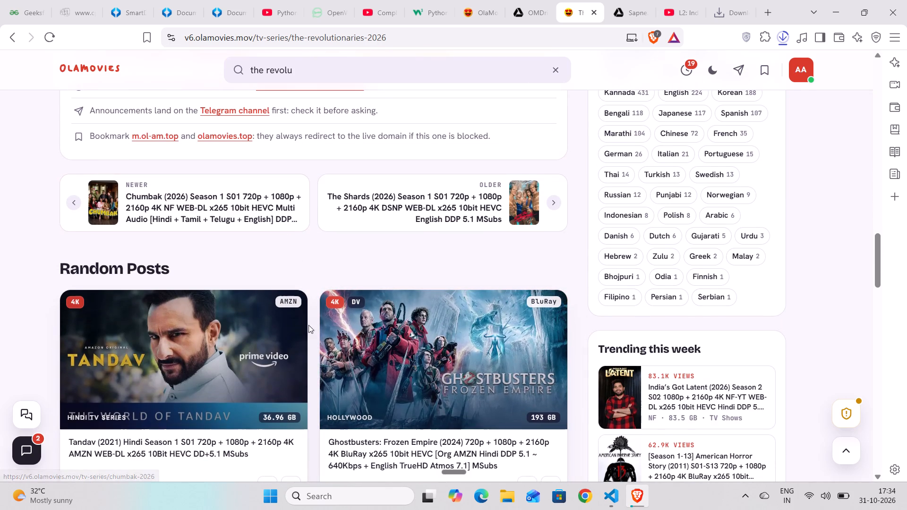
scroll(304, 357, "down", 1)
scroll(325, 396, "down", 1)
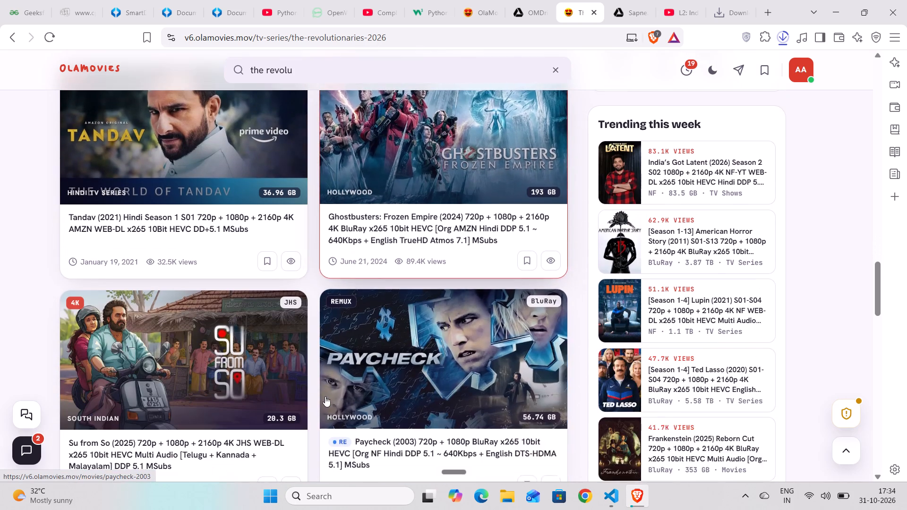
scroll(325, 396, "down", 1)
scroll(325, 396, "up", 10)
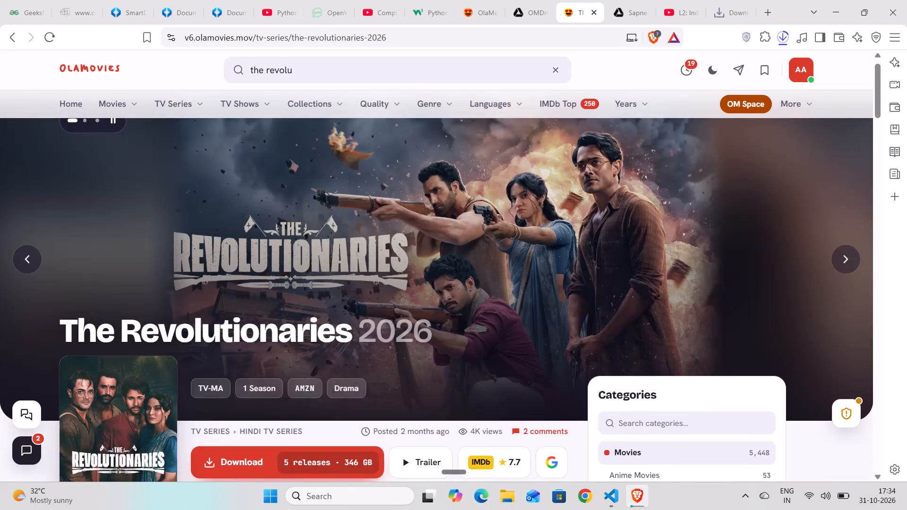
scroll(349, 353, "down", 1)
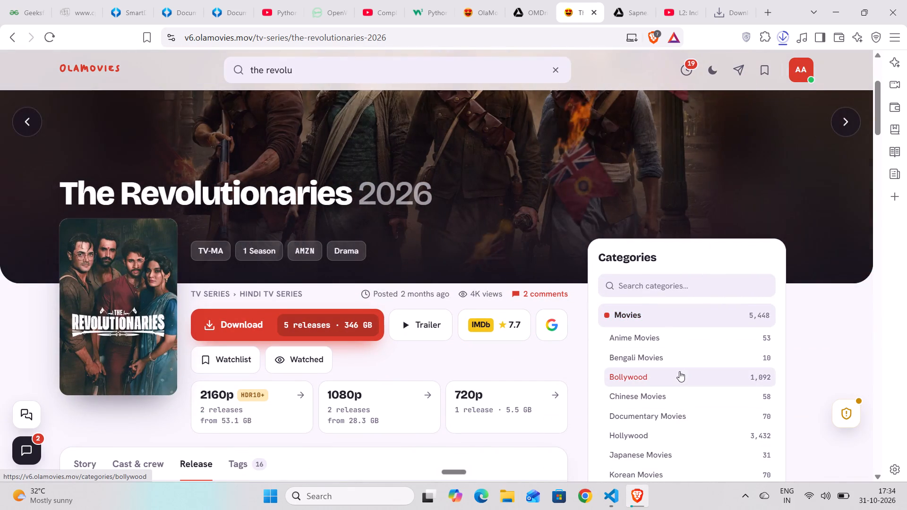
scroll(679, 371, "down", 3)
scroll(679, 371, "up", 7)
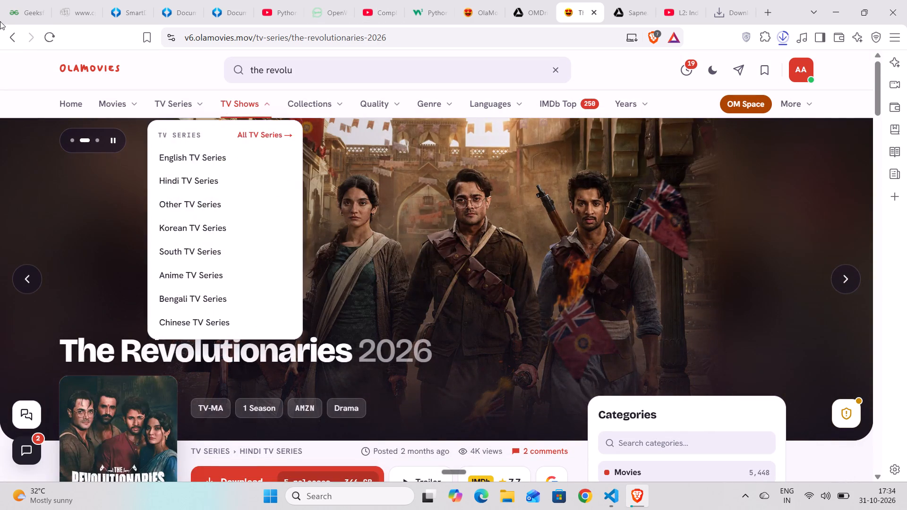
Go back to the Sapne Vs Everyone page, view it up to the top, and return to The Revolutionaries.
left_click(18, 41)
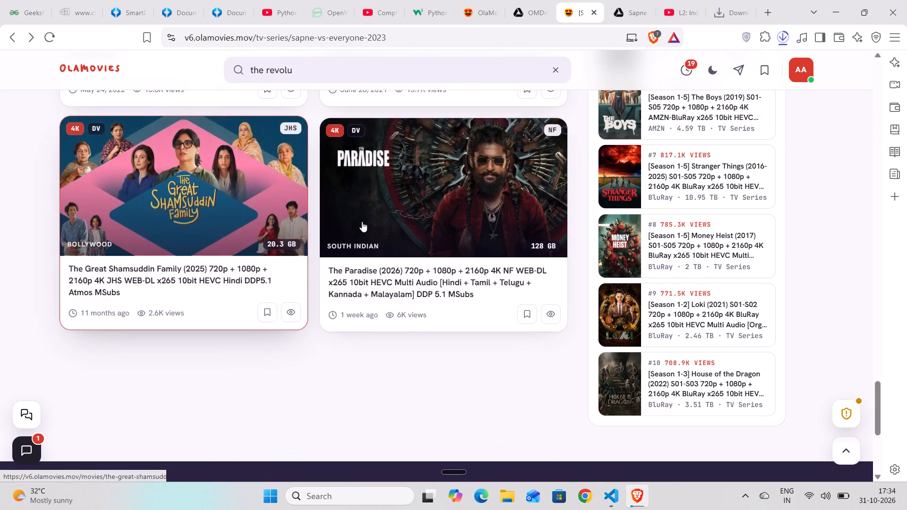
scroll(362, 221, "up", 11)
scroll(362, 221, "up", 11)
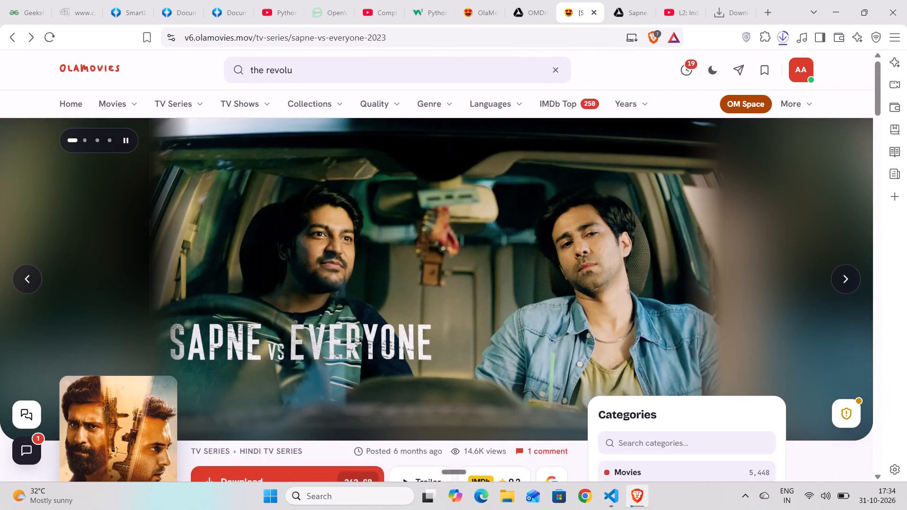
scroll(519, 271, "left", 5)
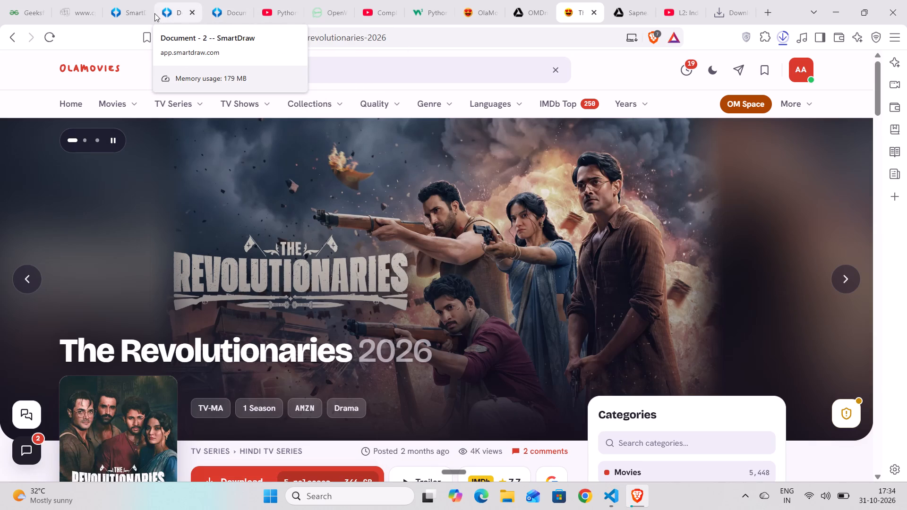
Switch to Document - 2 in SmartDraw and shorten the wall opening between the dining set and the kitchen to about 3' 4".
left_click(178, 8)
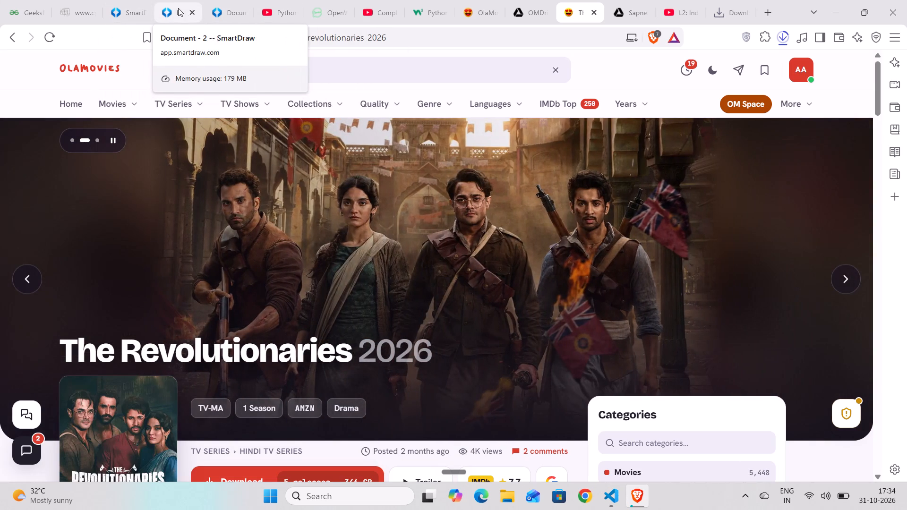
scroll(481, 280, "up", 1)
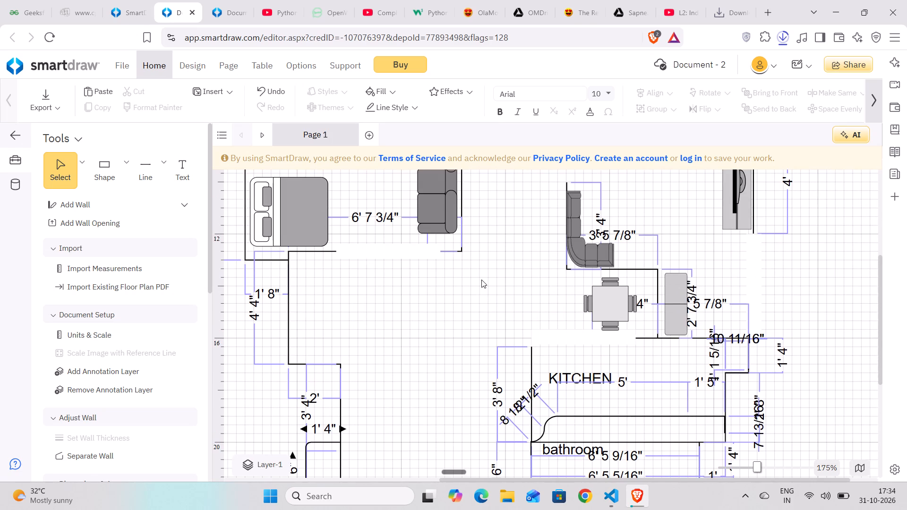
scroll(481, 280, "up", 1)
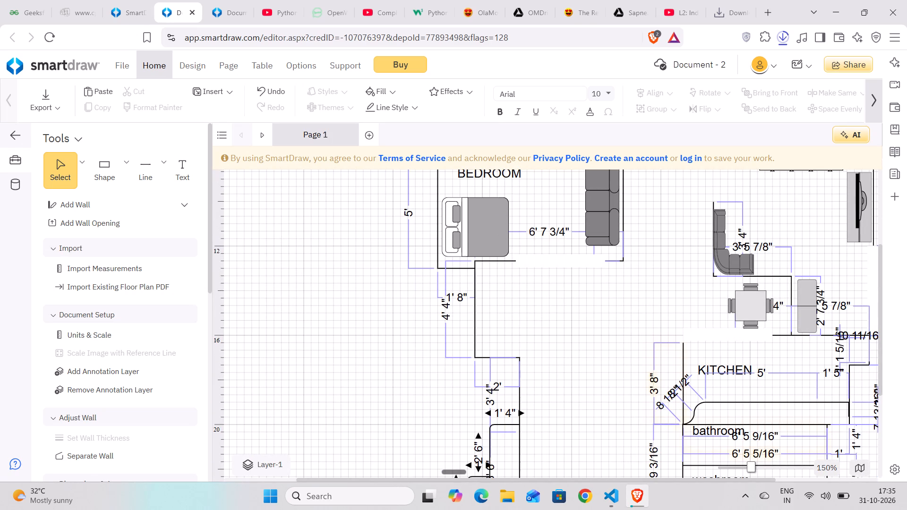
scroll(680, 383, "down", 1)
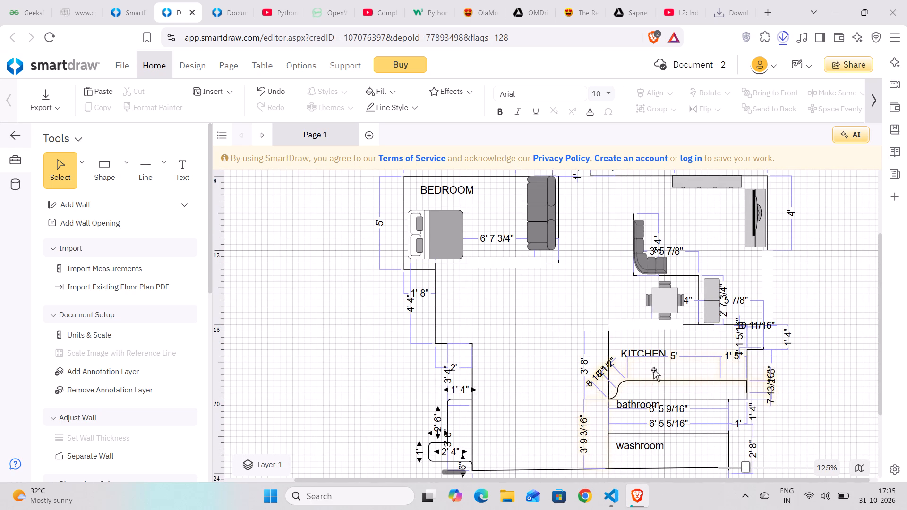
left_click(643, 324)
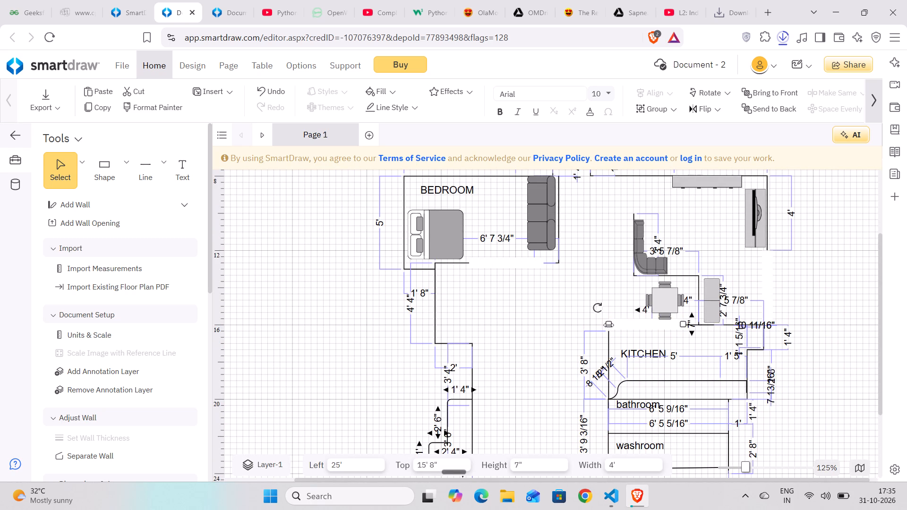
left_click_drag(608, 325, 627, 325)
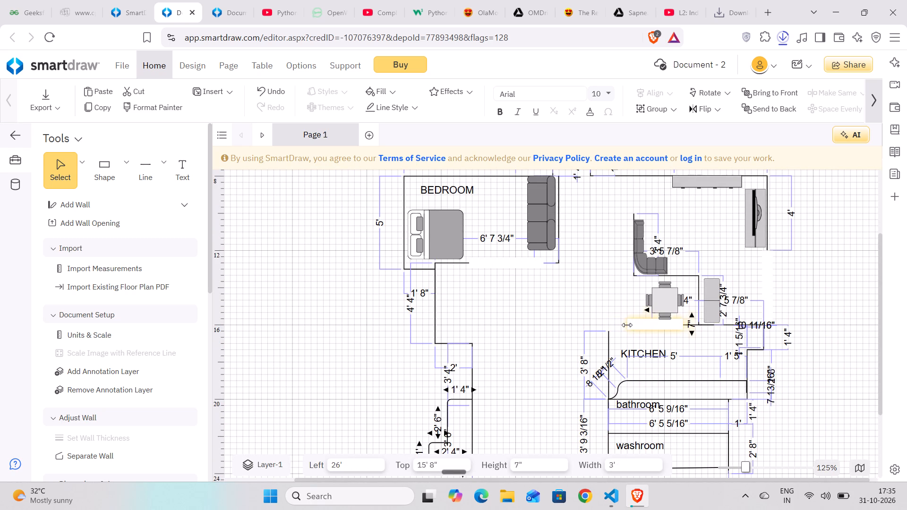
left_click_drag(627, 325, 620, 328)
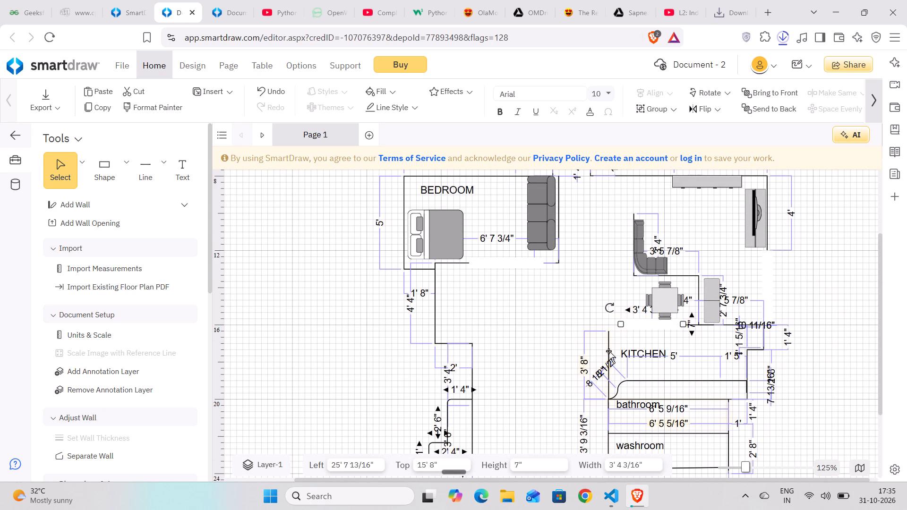
Move the kitchen's left wall inward, making the kitchen wall outline about 6' 5" wide.
left_click(608, 351)
left_click_drag(608, 351, 616, 348)
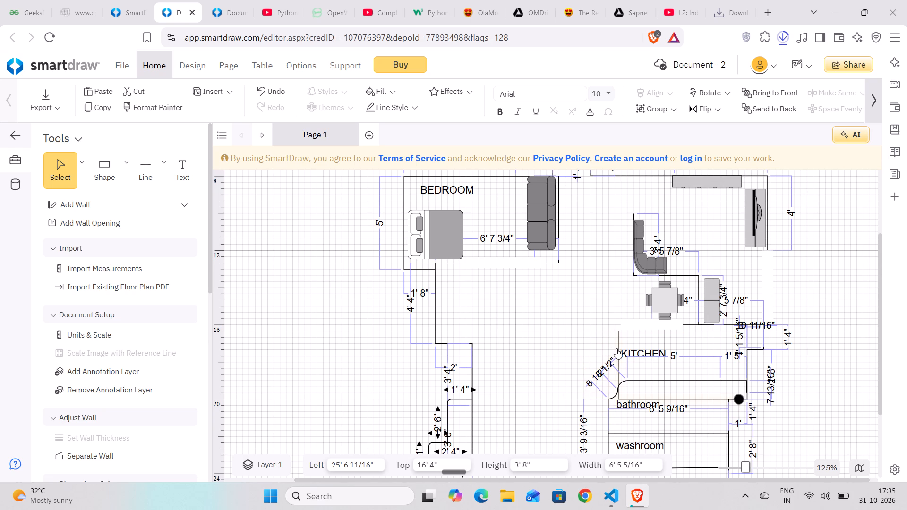
left_click_drag(616, 348, 617, 349)
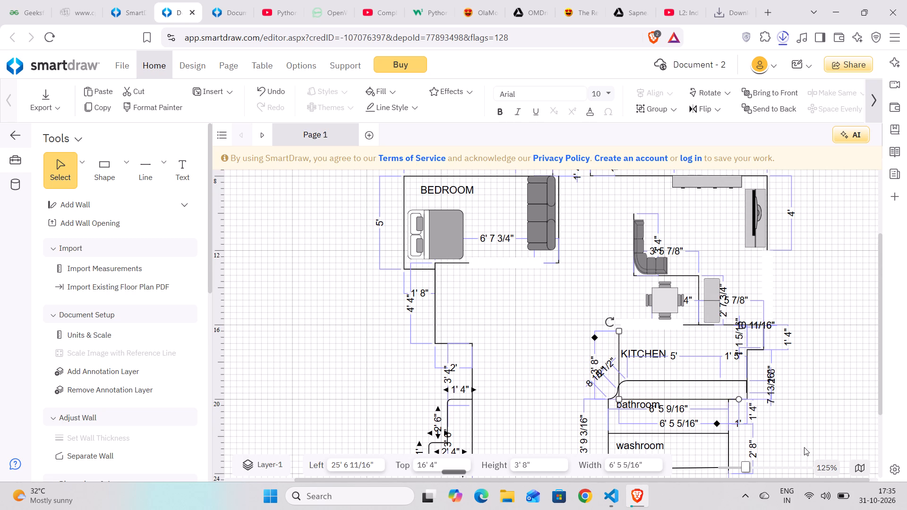
left_click(829, 443)
Pull the outer wall's inner corner below the bedroom outward to the left, forming slanted segments of about 6' 4" and 8' 9".
scroll(642, 383, "down", 1)
scroll(642, 383, "up", 1)
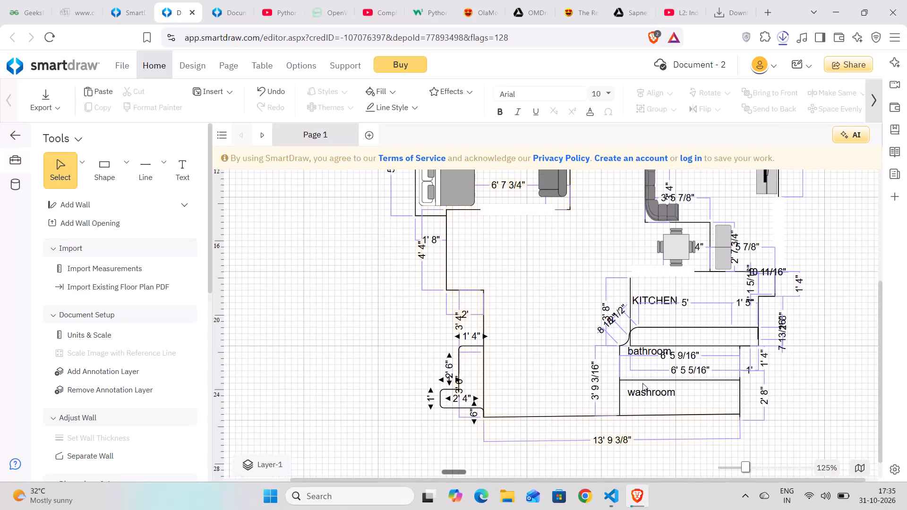
left_click(484, 331)
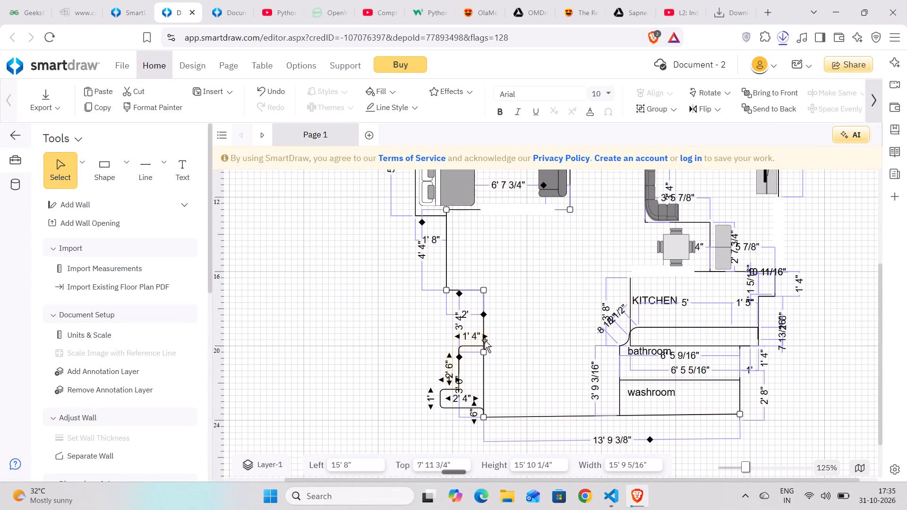
left_click(485, 352)
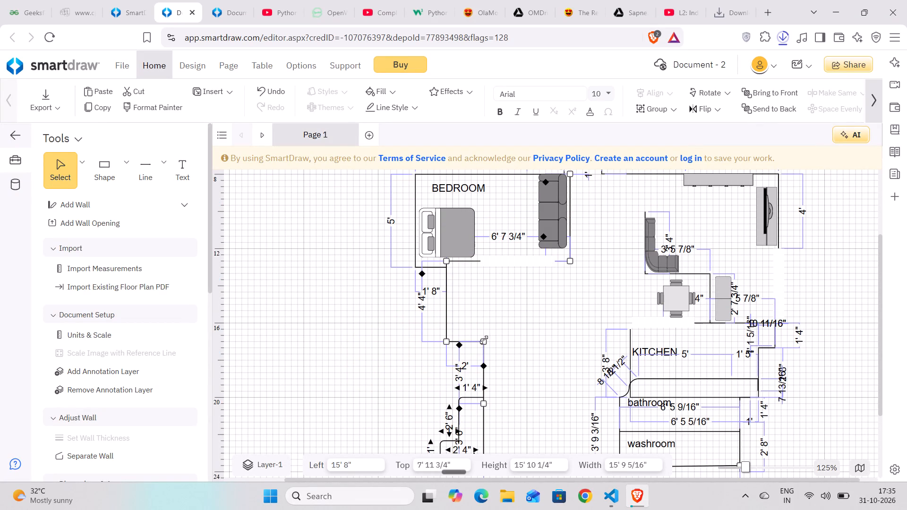
left_click_drag(483, 340, 390, 355)
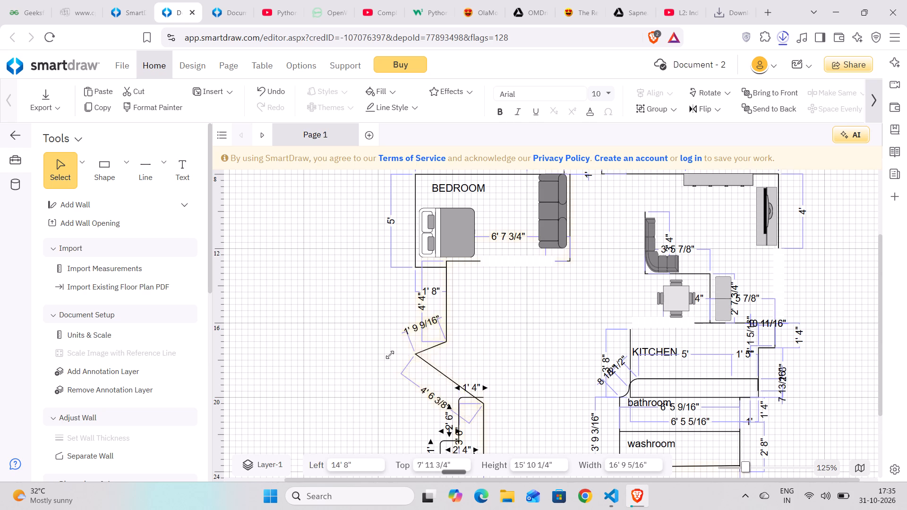
left_click_drag(390, 355, 329, 354)
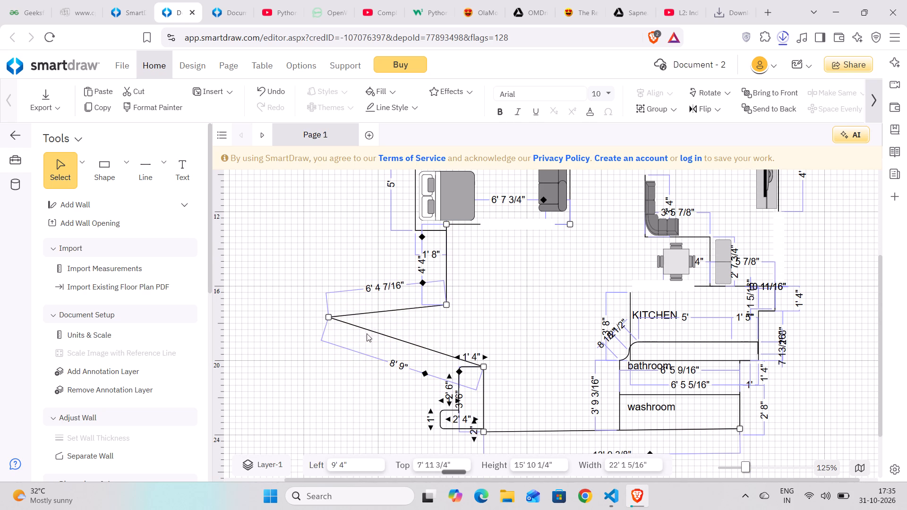
Pull the next outer wall corner down to the lower left, forming a side wall about 6' 2" and a bottom wall about 9'.
left_click_drag(484, 365, 458, 376)
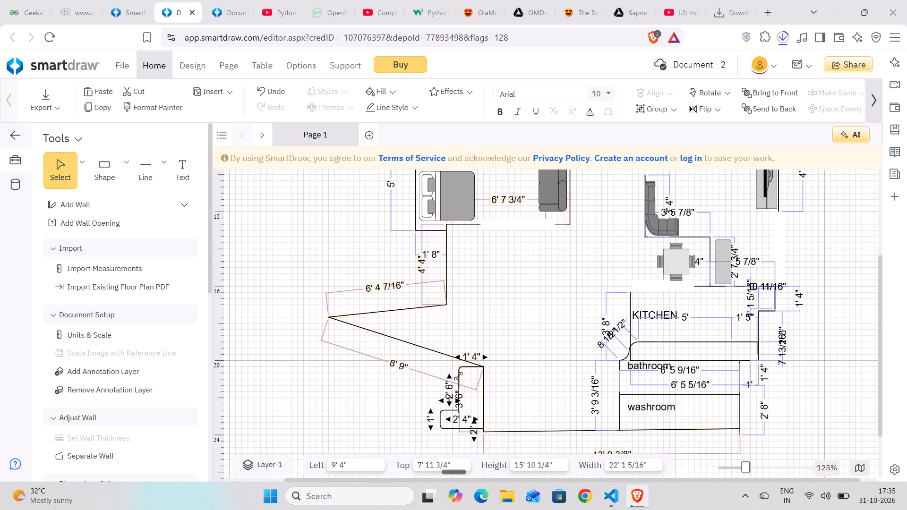
left_click_drag(458, 376, 317, 430)
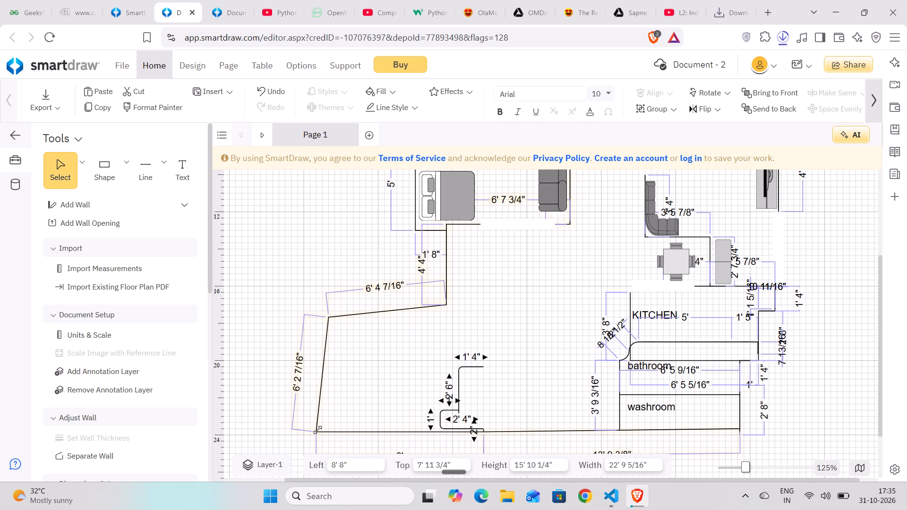
left_click_drag(317, 430, 317, 431)
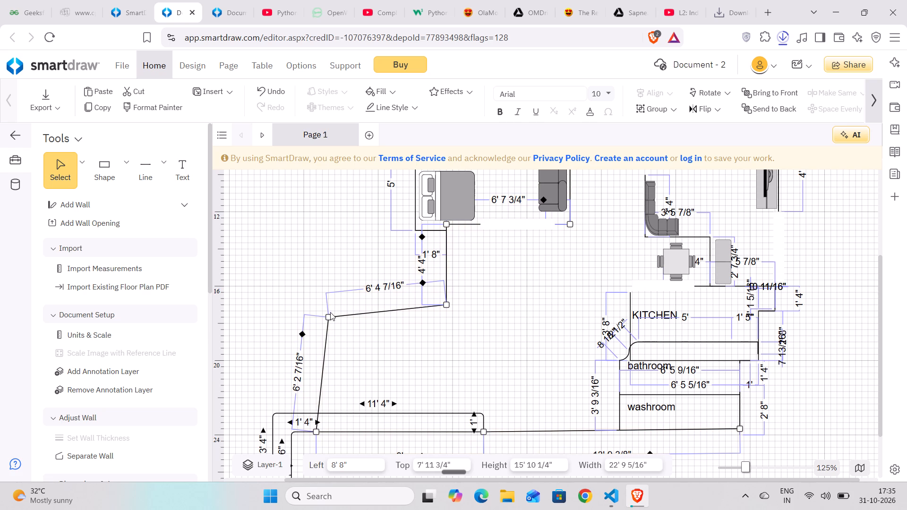
Enlarge the L-shaped counter along the bottom wall so its long arm is about 3' 2" deep and its overall height 5' 6".
scroll(390, 404, "down", 1)
scroll(390, 404, "right", 1)
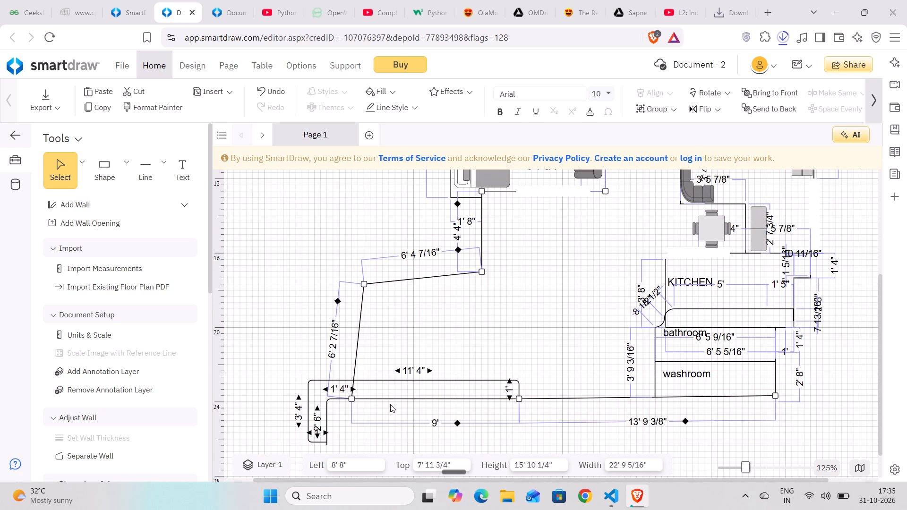
left_click(500, 380)
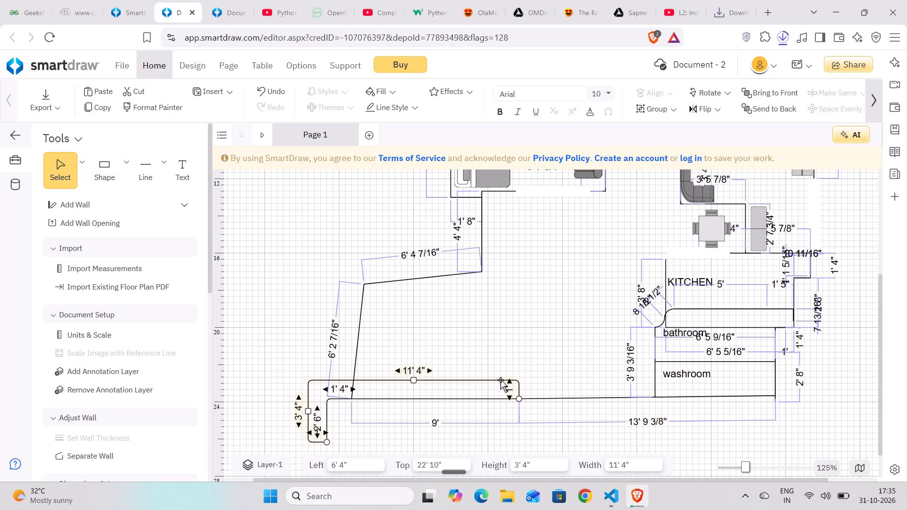
left_click_drag(415, 380, 409, 413)
left_click_drag(409, 413, 506, 338)
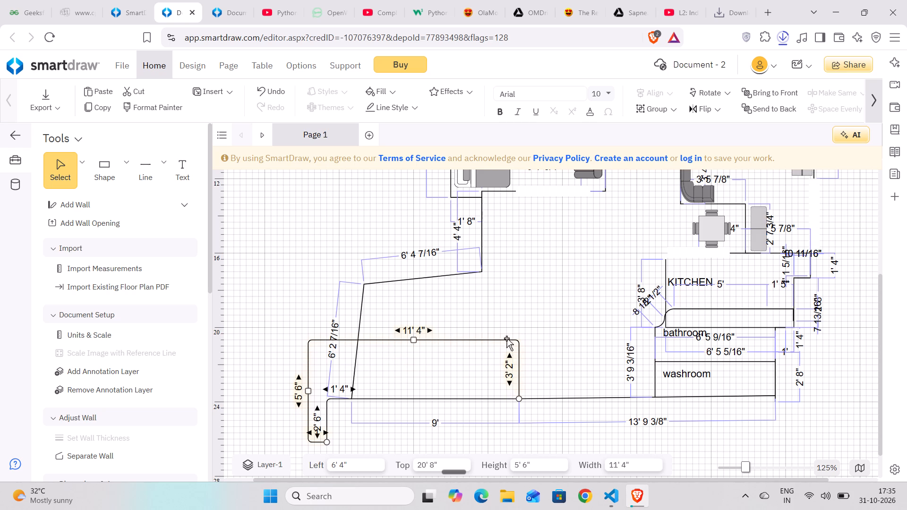
Delete the enlarged L-shaped counter along the bottom wall.
key("Delete")
Shift the outer wall outline below the bedroom slightly down and outward, placing it at Left 7' 8" and Top 8' 5 3/4".
scroll(395, 334, "up", 1)
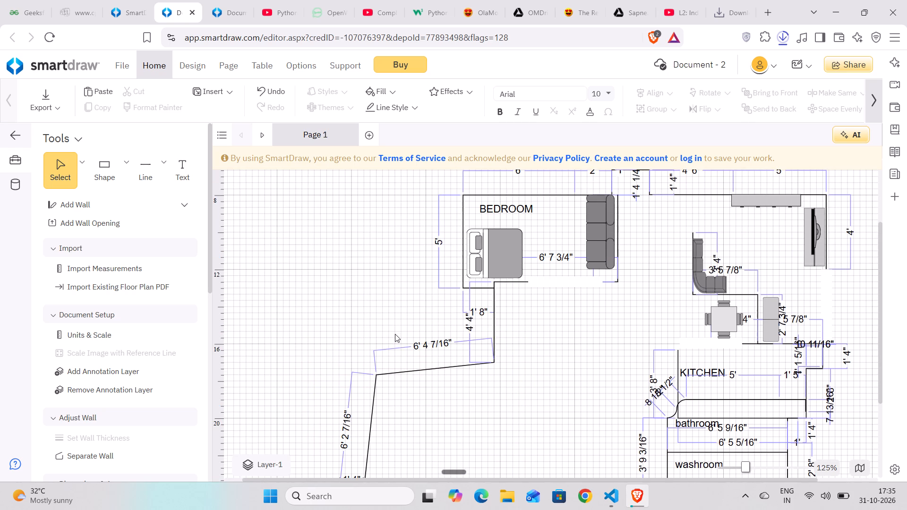
scroll(395, 334, "right", 1)
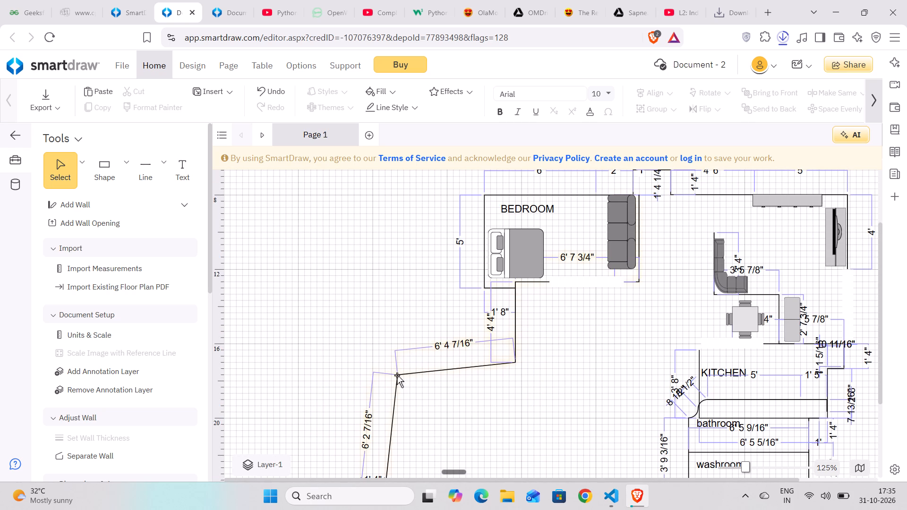
left_click_drag(397, 375, 388, 374)
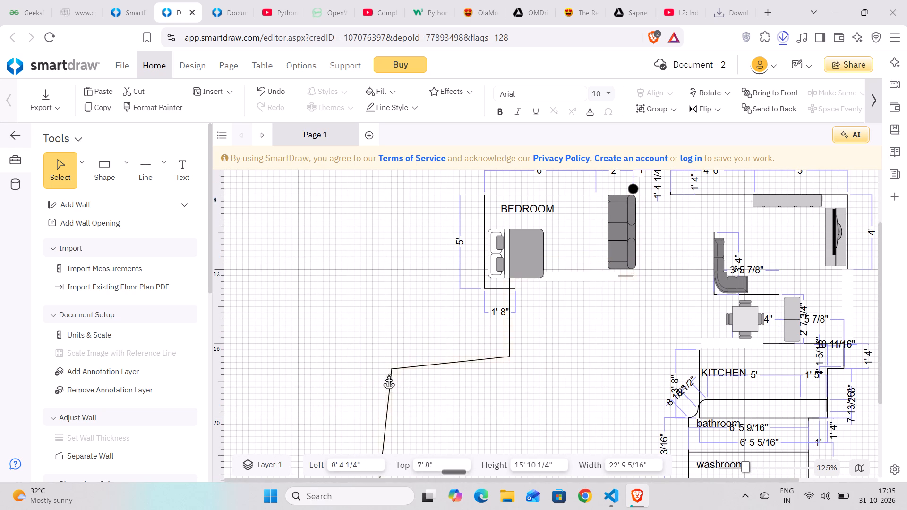
left_click_drag(388, 374, 394, 381)
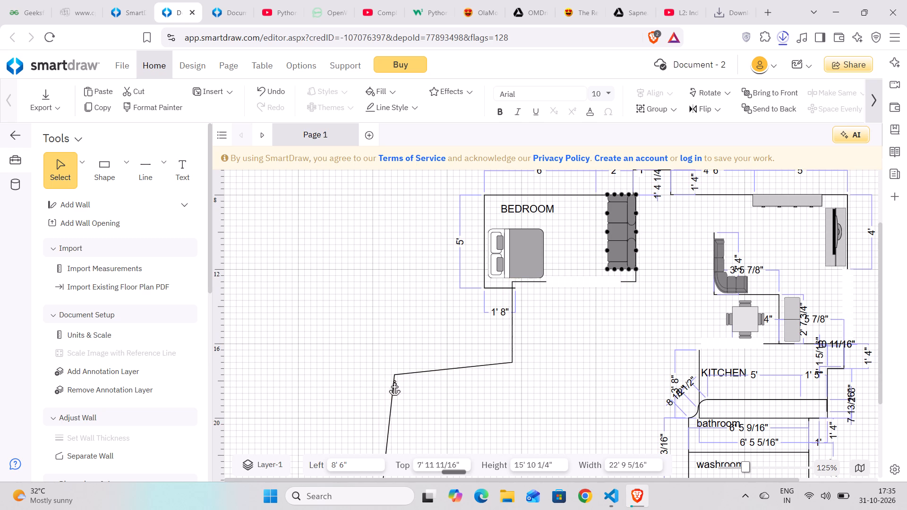
left_click_drag(394, 381, 383, 385)
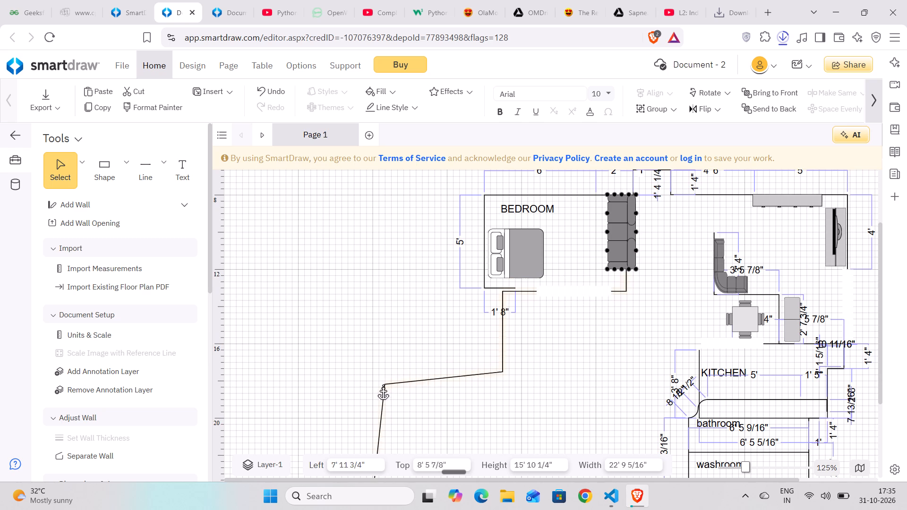
left_click_drag(383, 385, 381, 385)
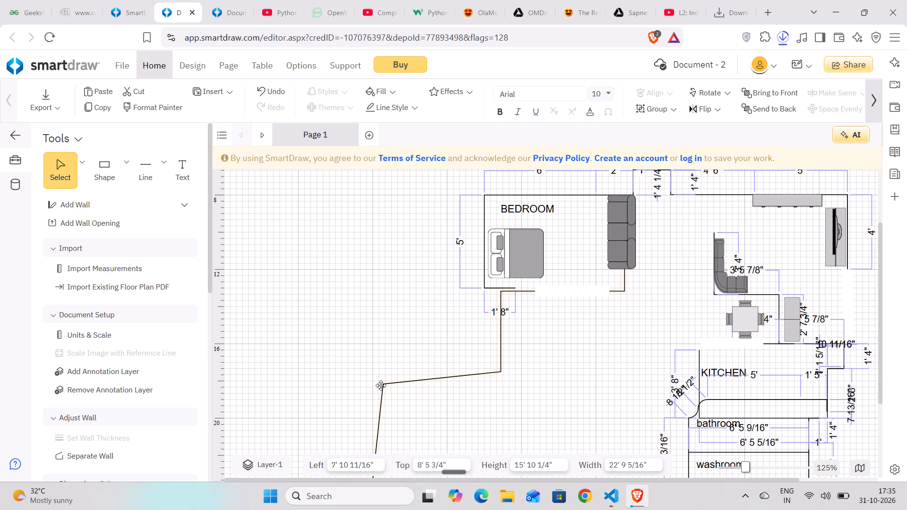
left_click_drag(381, 385, 384, 386)
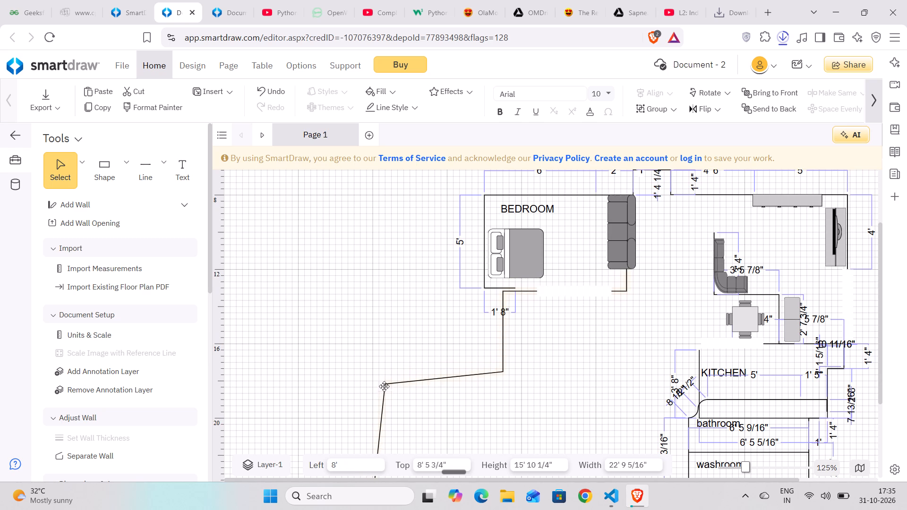
left_click_drag(384, 386, 382, 385)
left_click_drag(382, 385, 378, 384)
left_click(534, 365)
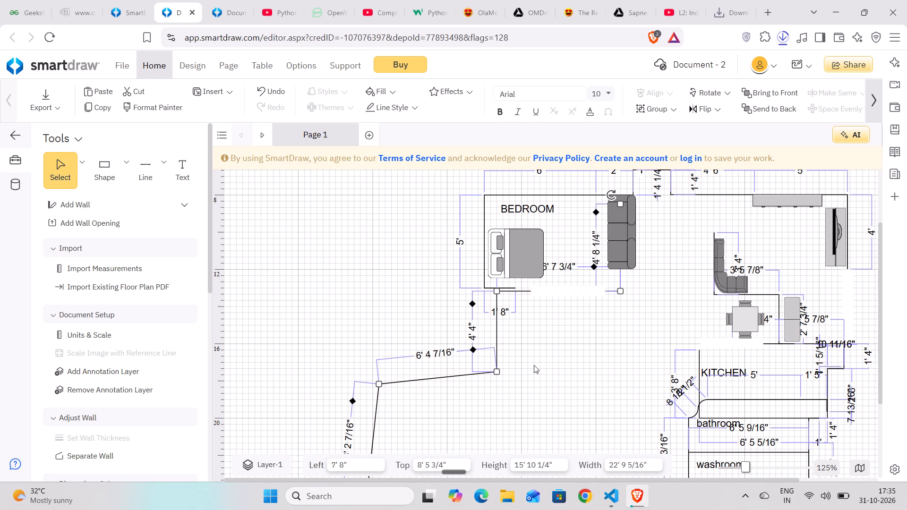
Square up the slanted outer wall corner below the bedroom, making the horizontal wall 7' and the side wall 6' 10".
scroll(594, 368, "down", 1)
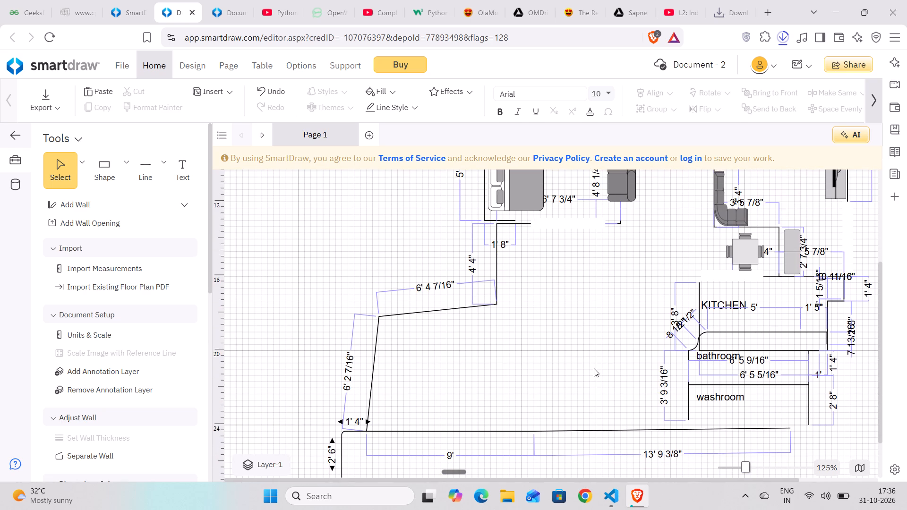
left_click(384, 316)
left_click_drag(380, 315, 370, 304)
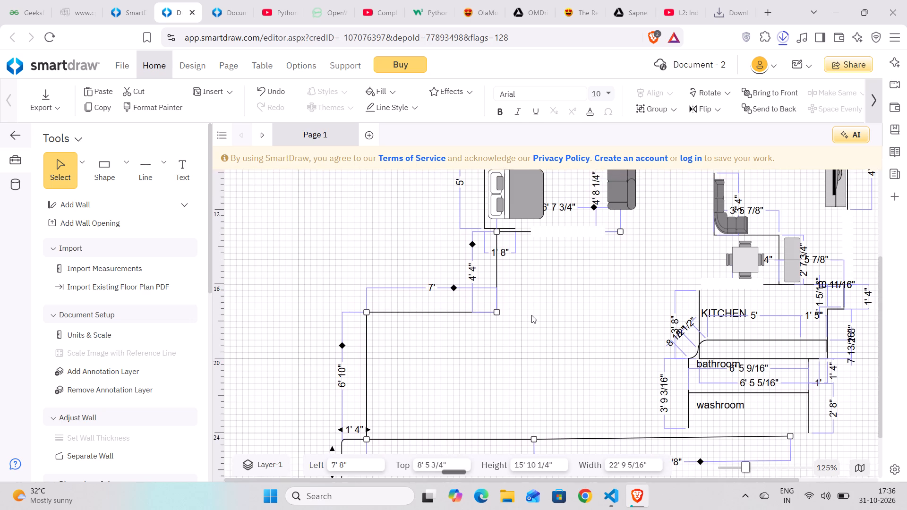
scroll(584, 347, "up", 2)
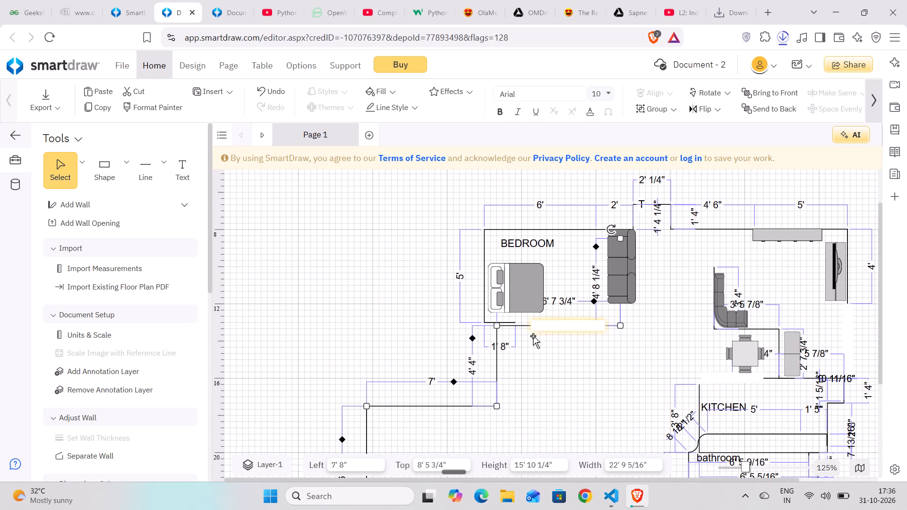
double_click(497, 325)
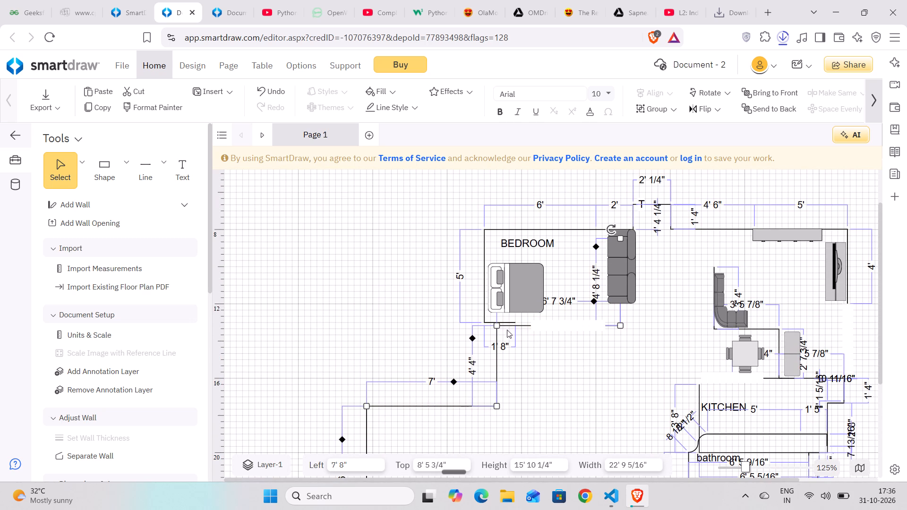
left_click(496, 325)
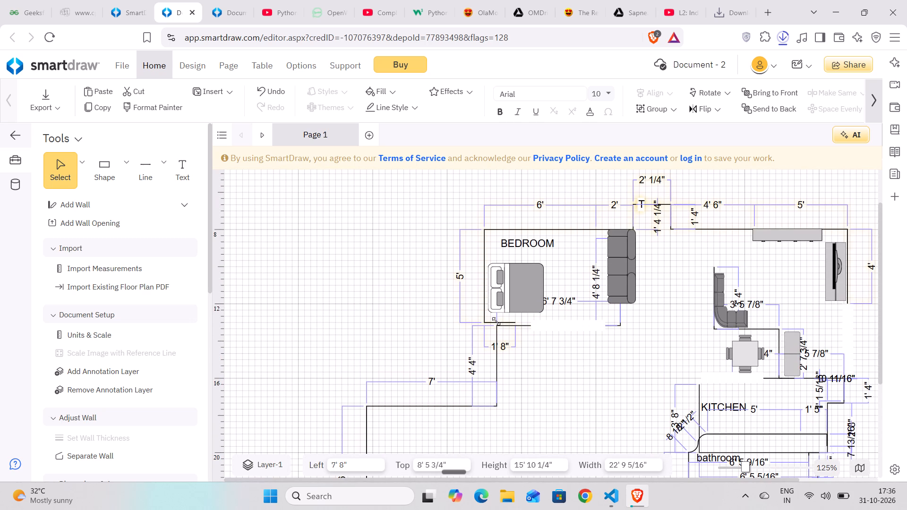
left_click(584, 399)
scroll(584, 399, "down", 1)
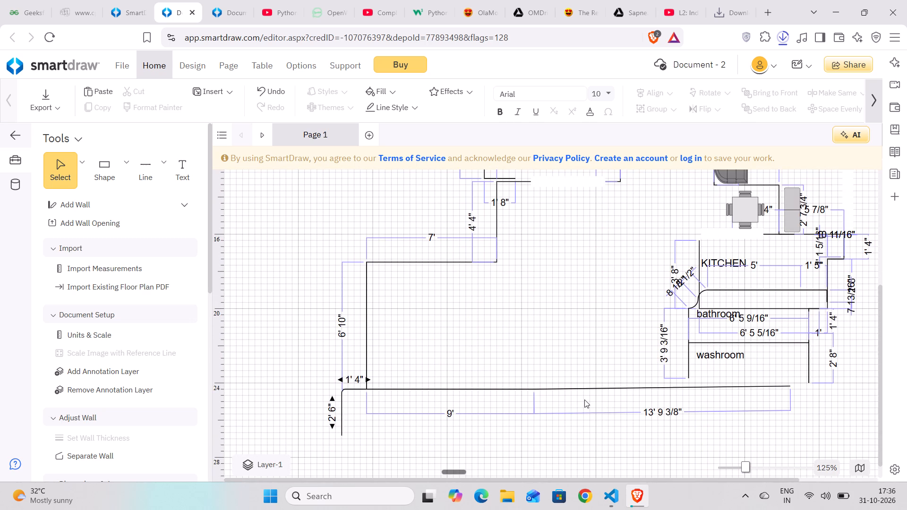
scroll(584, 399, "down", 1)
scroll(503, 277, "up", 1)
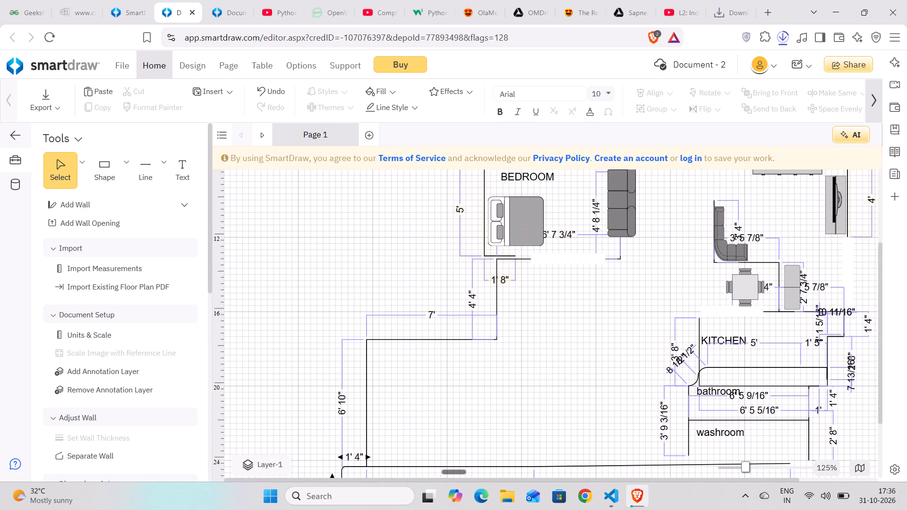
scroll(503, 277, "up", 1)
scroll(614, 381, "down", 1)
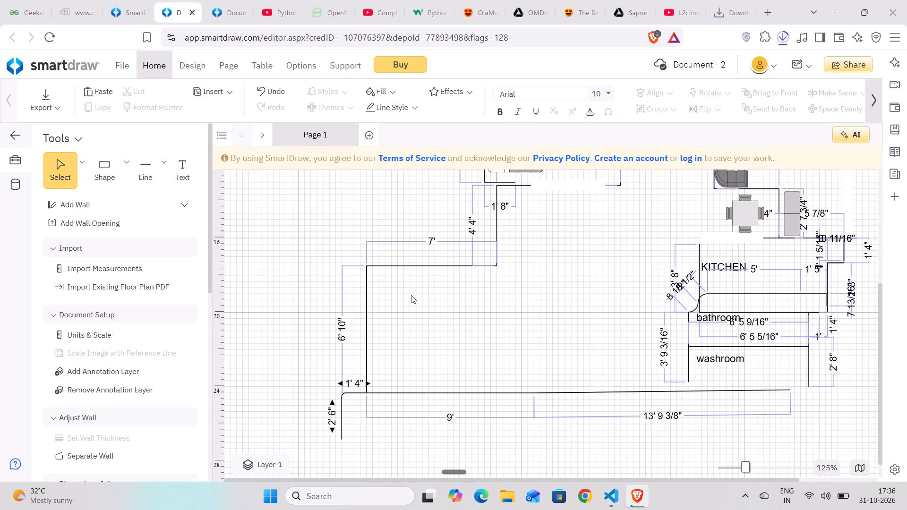
Draw a vertical line about 3' long downward from the inner end of the 7' horizontal wall.
left_click(152, 174)
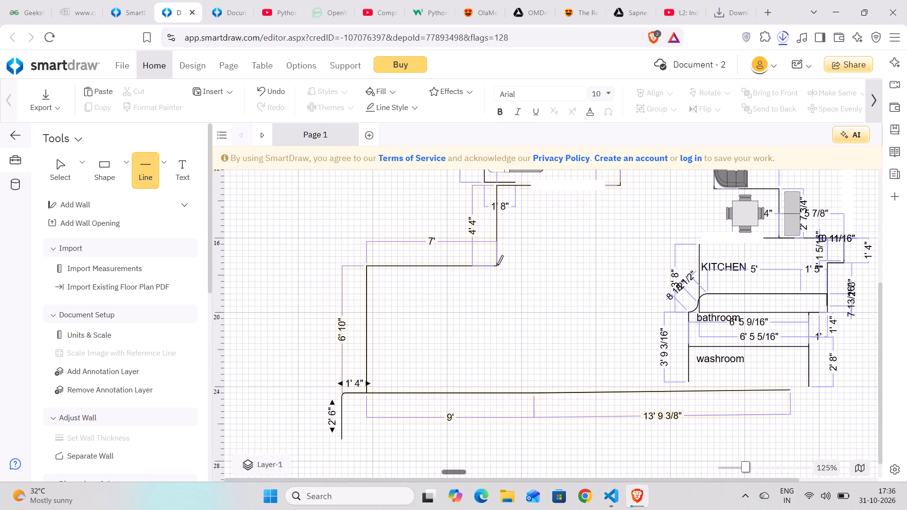
left_click_drag(497, 265, 497, 319)
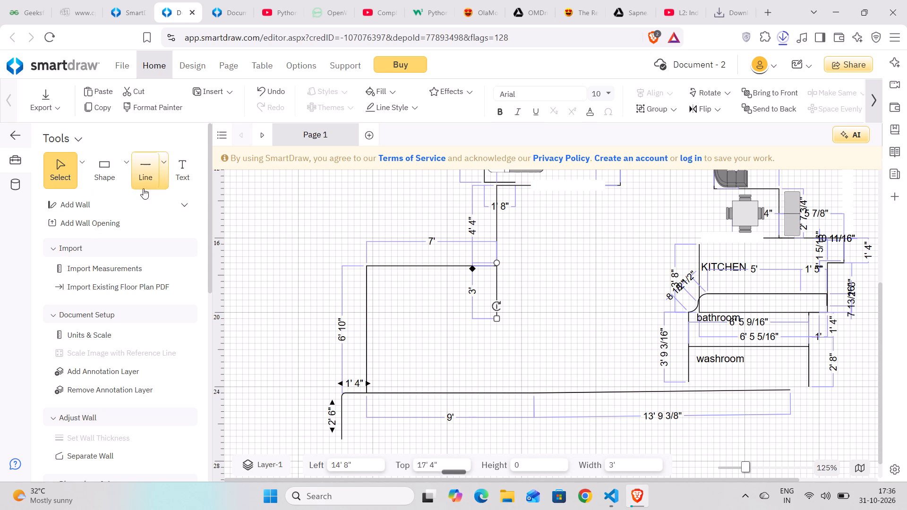
Add a 4' wall opening at the lower end of the new vertical line and delete a stray copy.
left_click(138, 222)
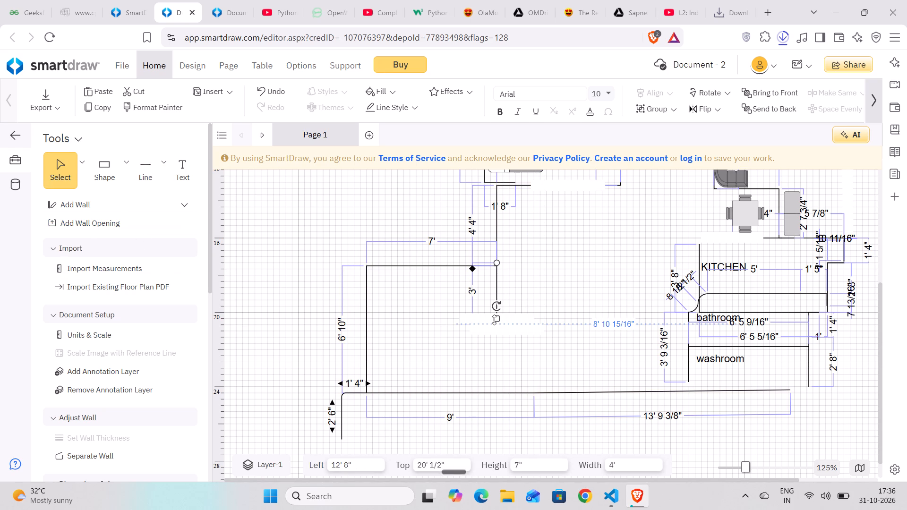
left_click(494, 320)
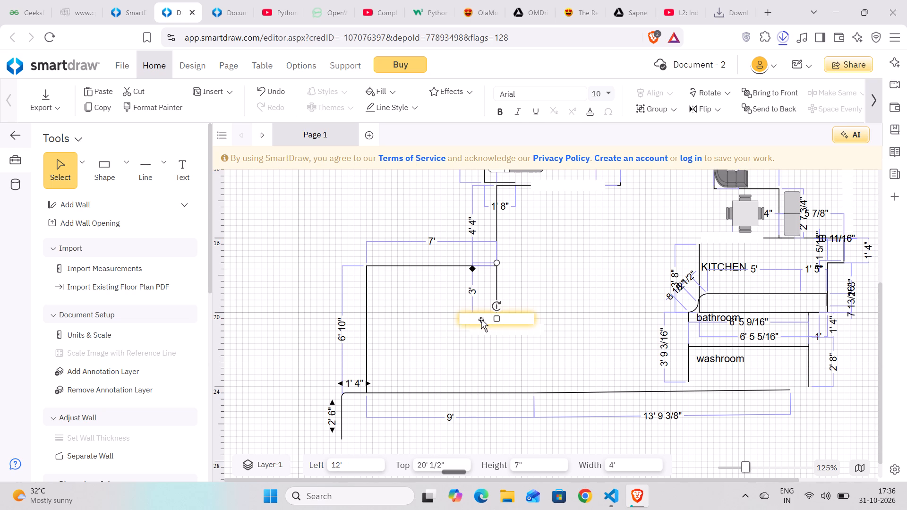
left_click_drag(466, 319, 475, 346)
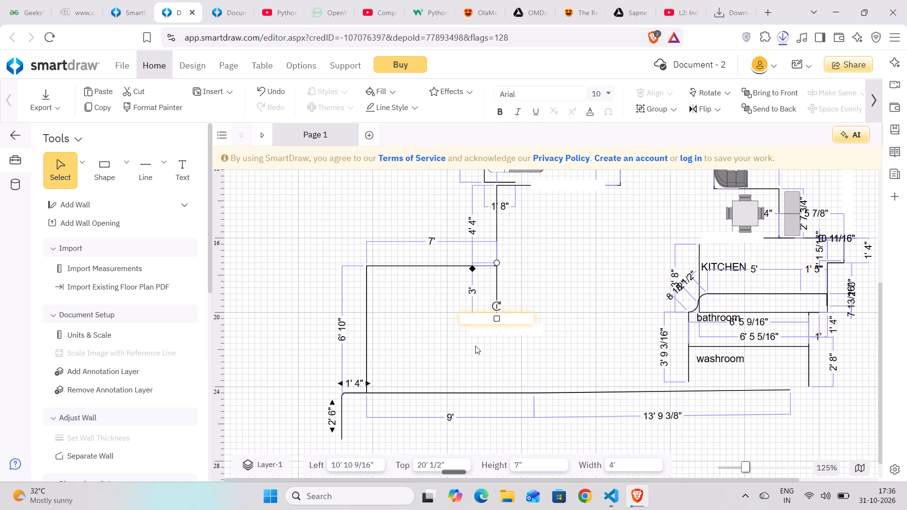
left_click_drag(475, 346, 461, 320)
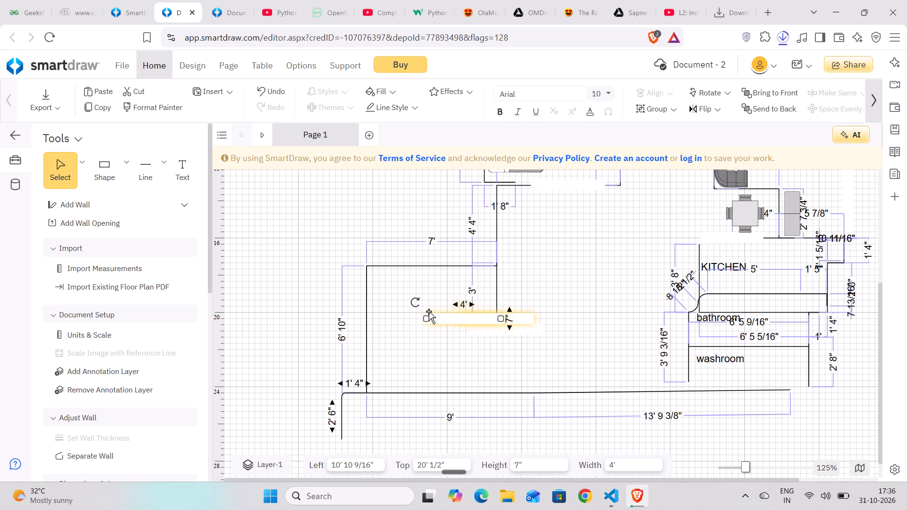
key("Delete")
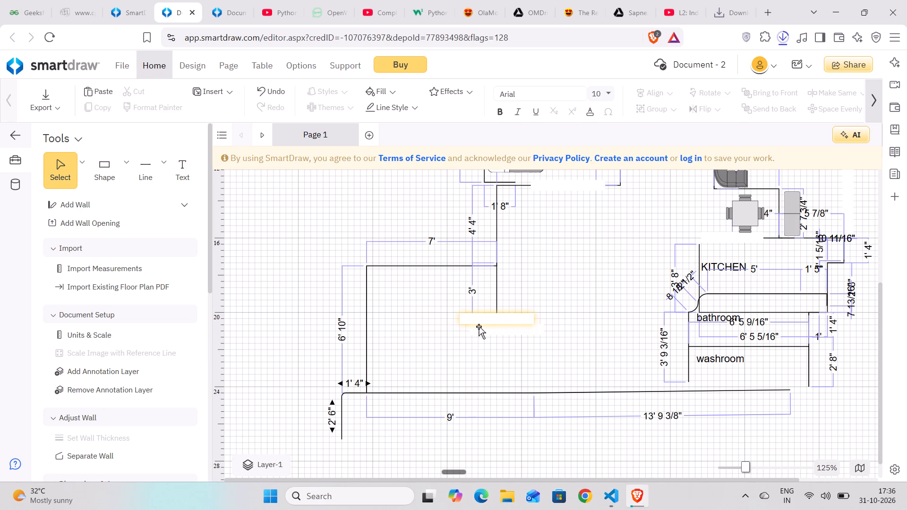
left_click(478, 322)
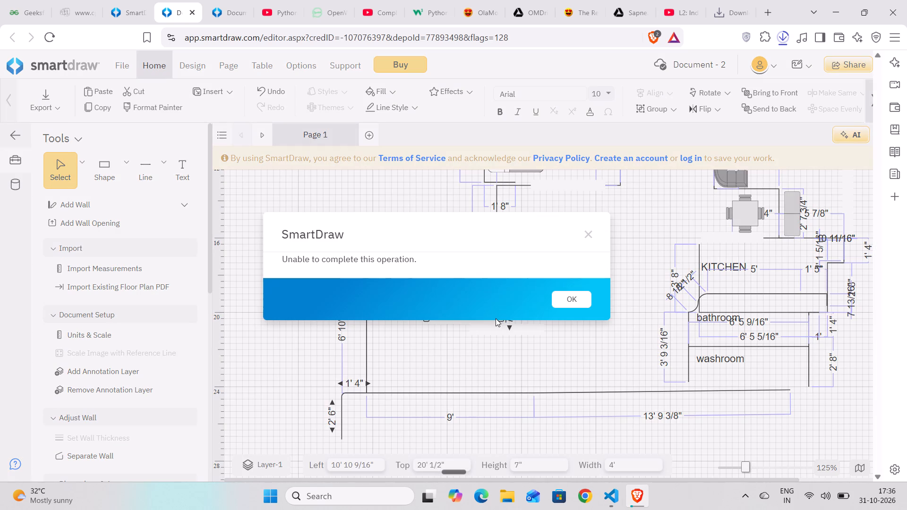
left_click(580, 293)
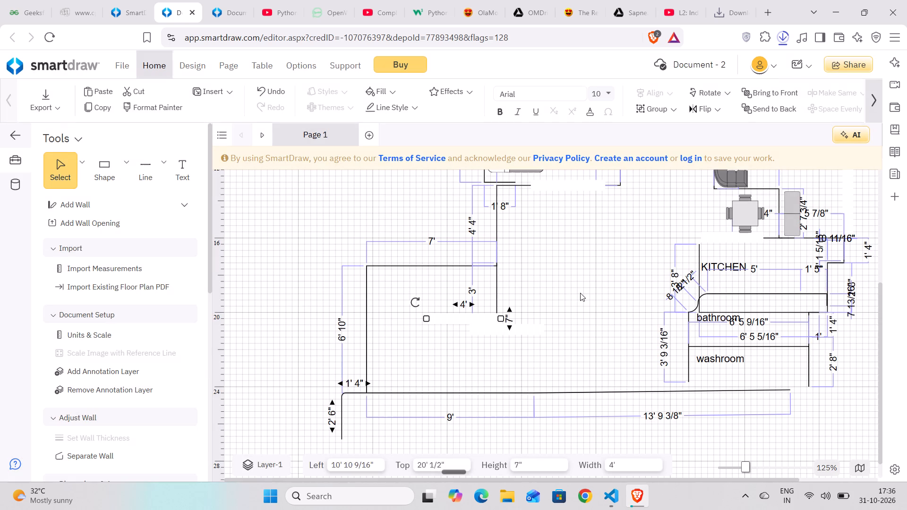
Try to rotate the extra 4' wall opening beside the vertical line, and delete that opening.
left_click(414, 302)
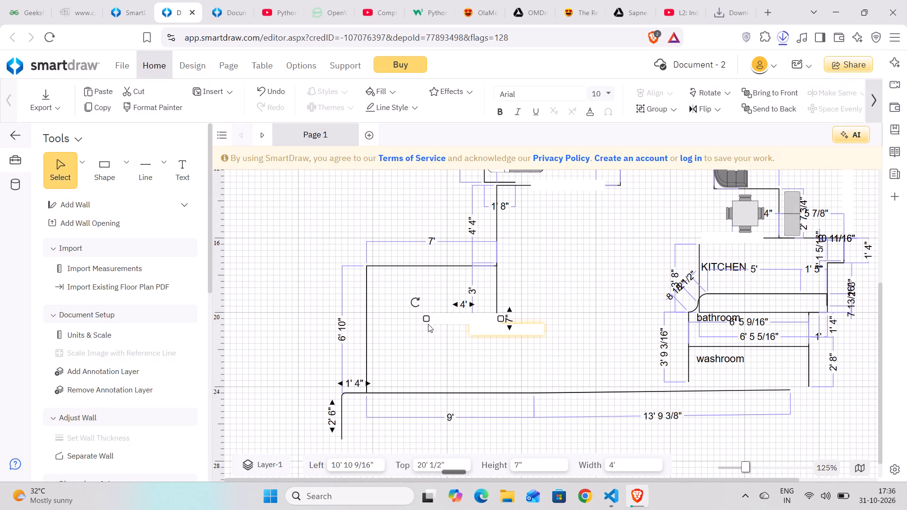
left_click(414, 300)
left_click_drag(416, 303, 422, 289)
key("Delete")
Rotate the remaining 4' wall opening until it stands vertical, parallel to the 3' line.
left_click(513, 331)
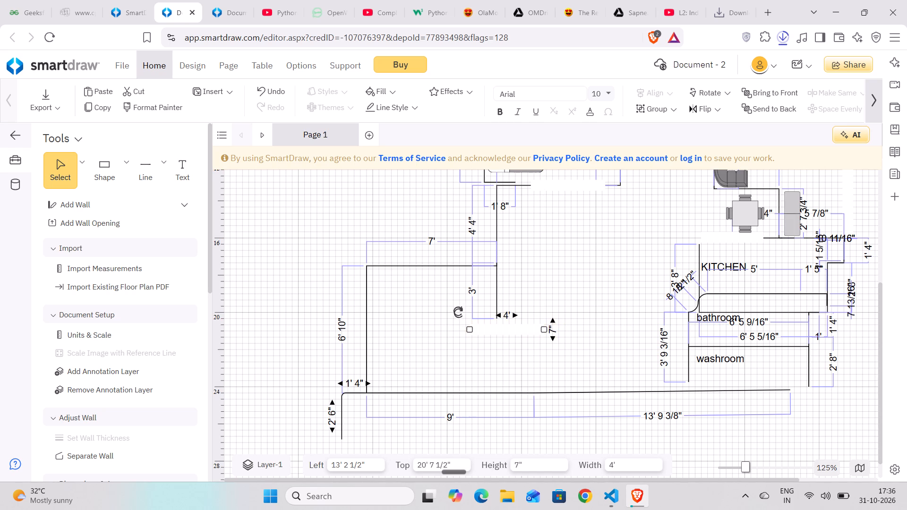
left_click_drag(459, 314, 506, 362)
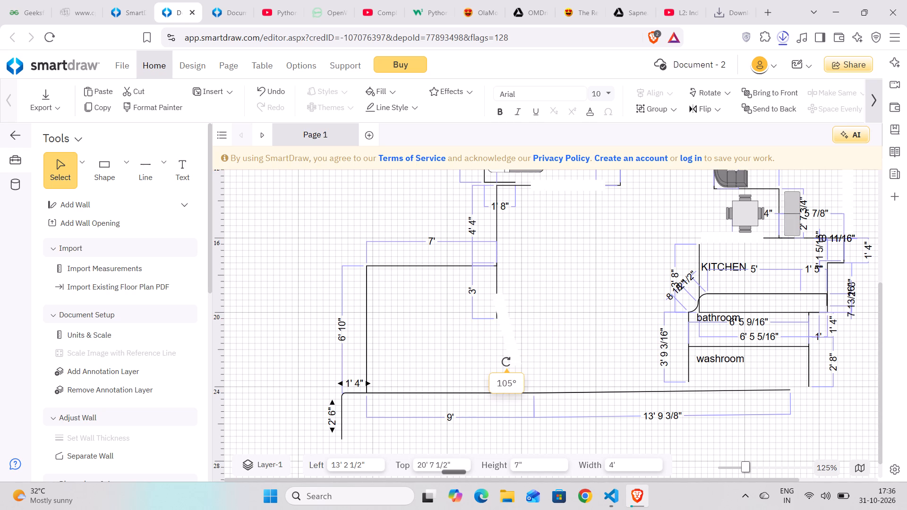
left_click_drag(506, 362, 496, 365)
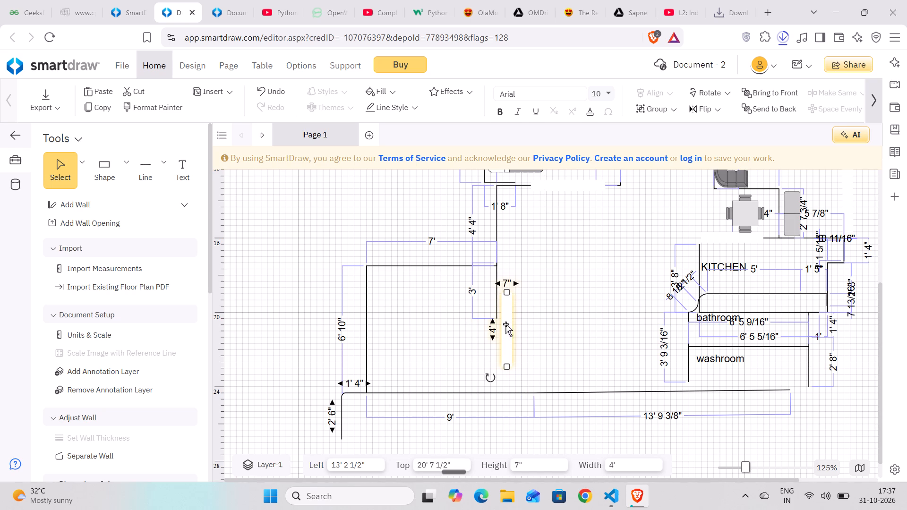
Move the vertical wall opening onto the 3' line and shorten it to 2' 6".
left_click_drag(505, 322, 497, 320)
left_click_drag(499, 364, 496, 347)
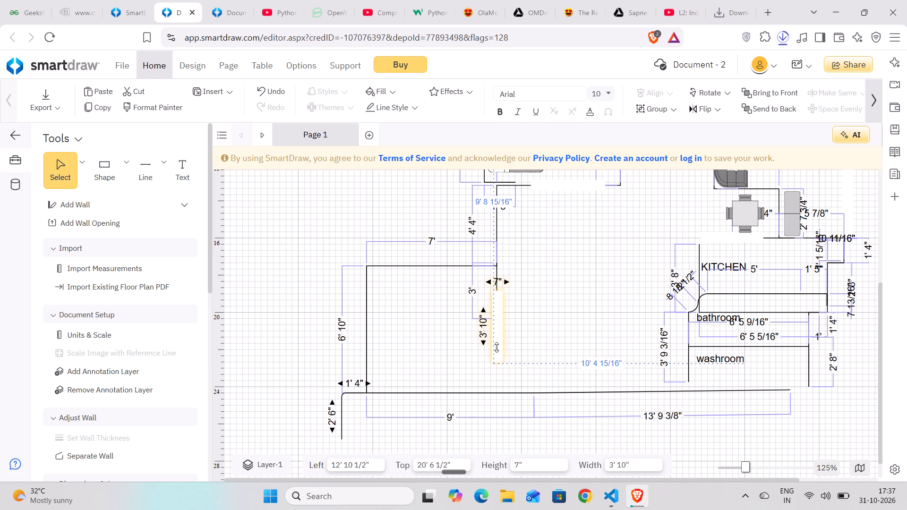
left_click_drag(496, 347, 496, 334)
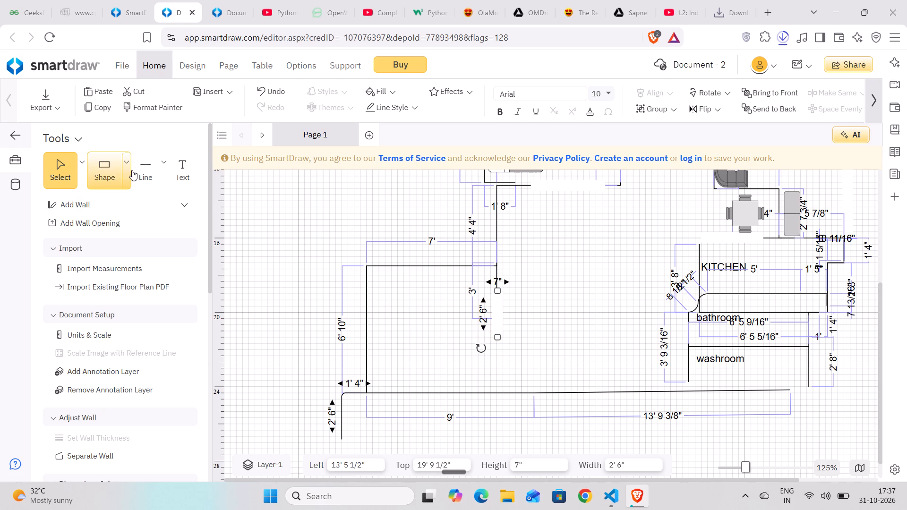
Draw a 3' vertical line from the lower end of the wall opening down to the long bottom wall.
left_click(144, 166)
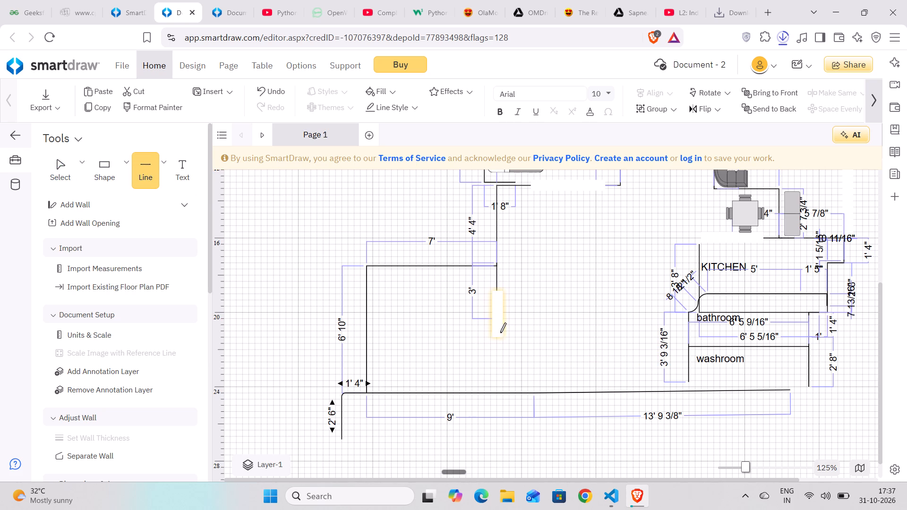
left_click_drag(497, 337, 495, 390)
Look over the floor plan, from the partitioned room to the bedroom, living area, kitchen and washroom.
scroll(593, 367, "up", 1)
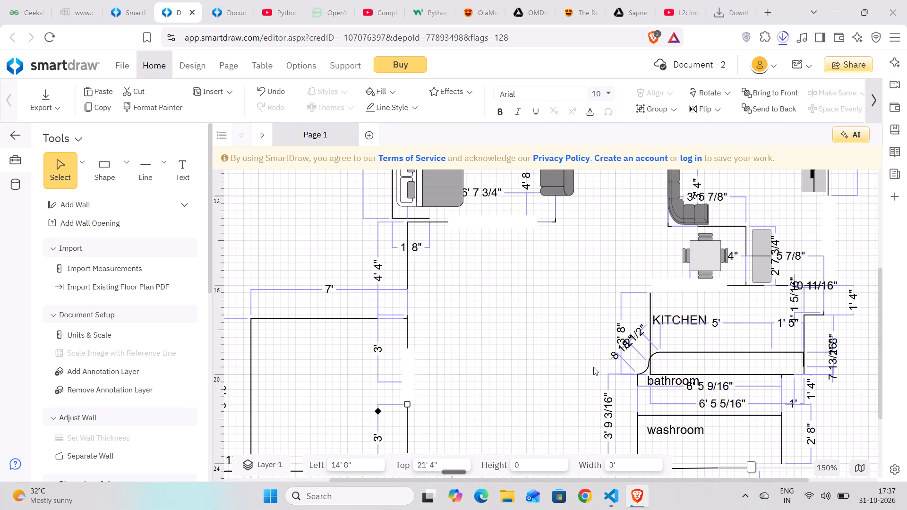
scroll(538, 324, "up", 1)
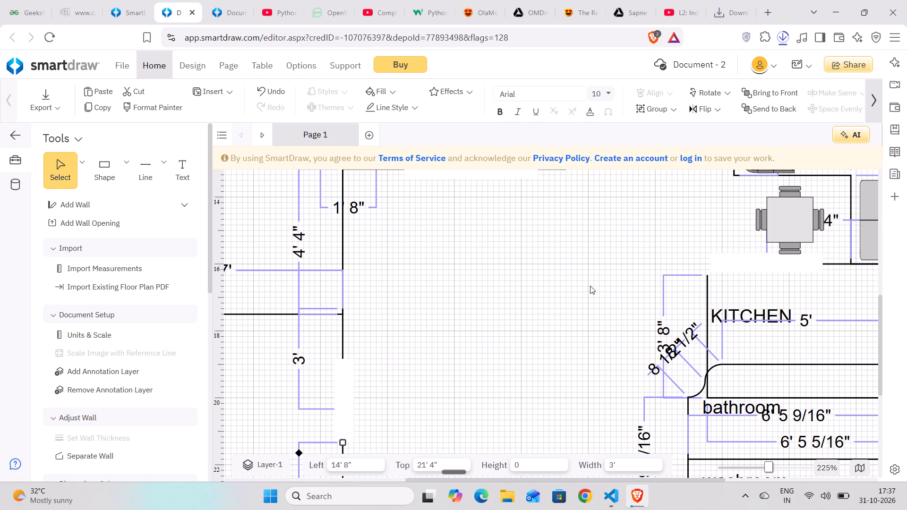
scroll(709, 277, "left", 3)
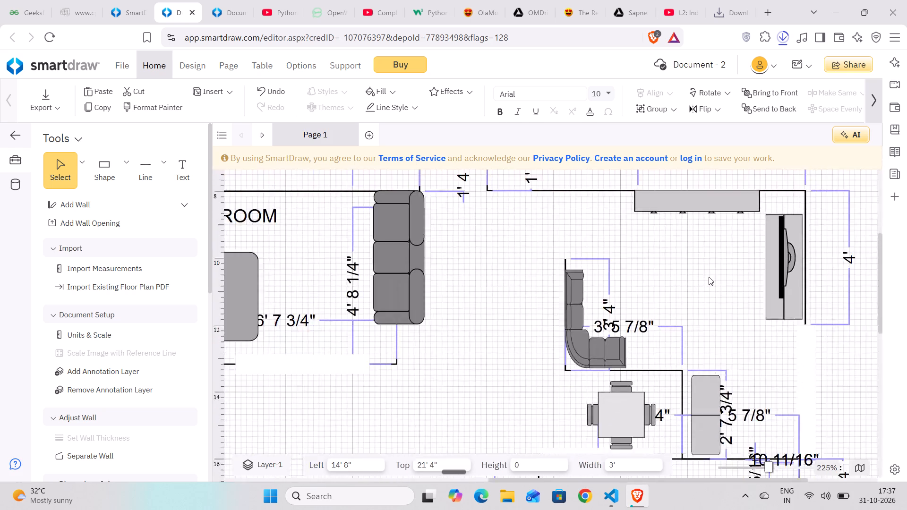
scroll(709, 277, "right", 1)
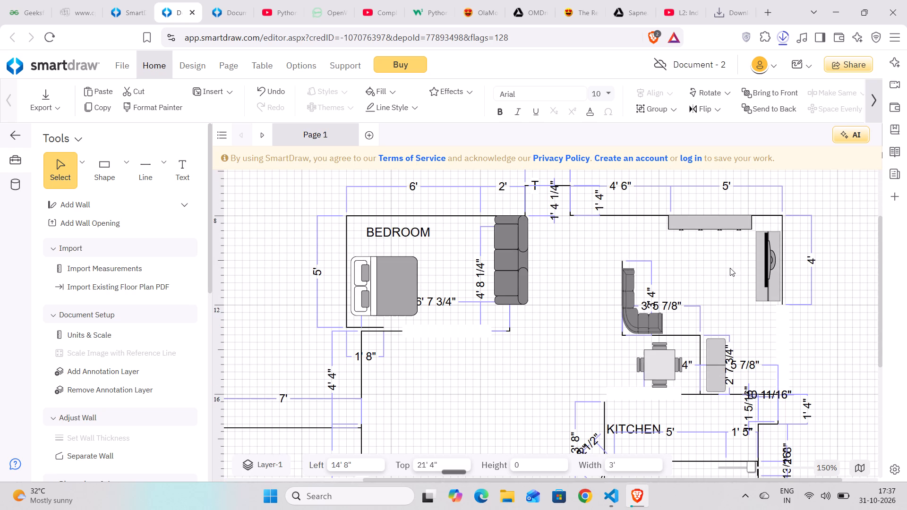
scroll(598, 257, "up", 1)
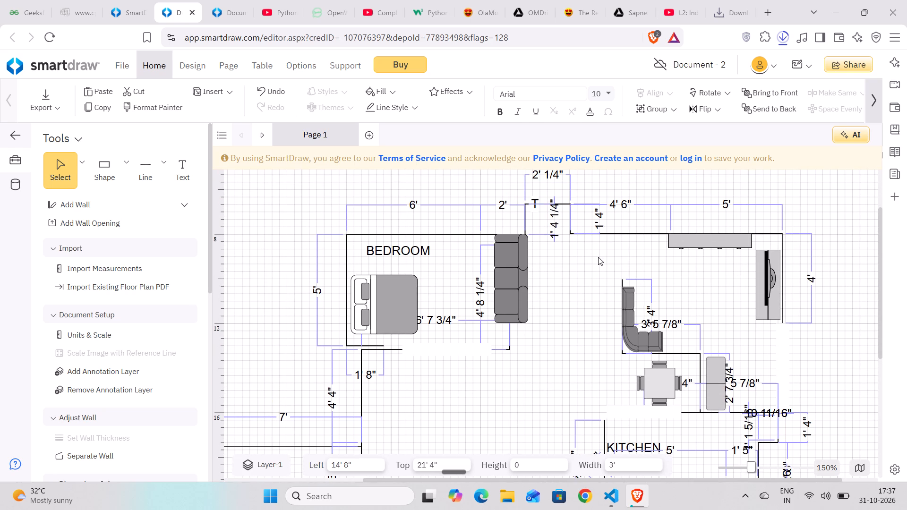
scroll(598, 257, "down", 2)
scroll(446, 283, "up", 1)
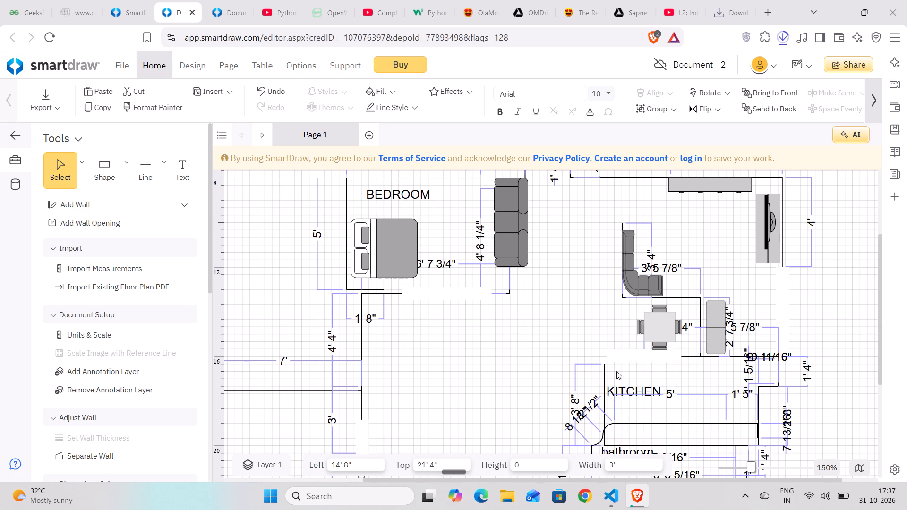
scroll(498, 346, "left", 1)
scroll(498, 346, "down", 1)
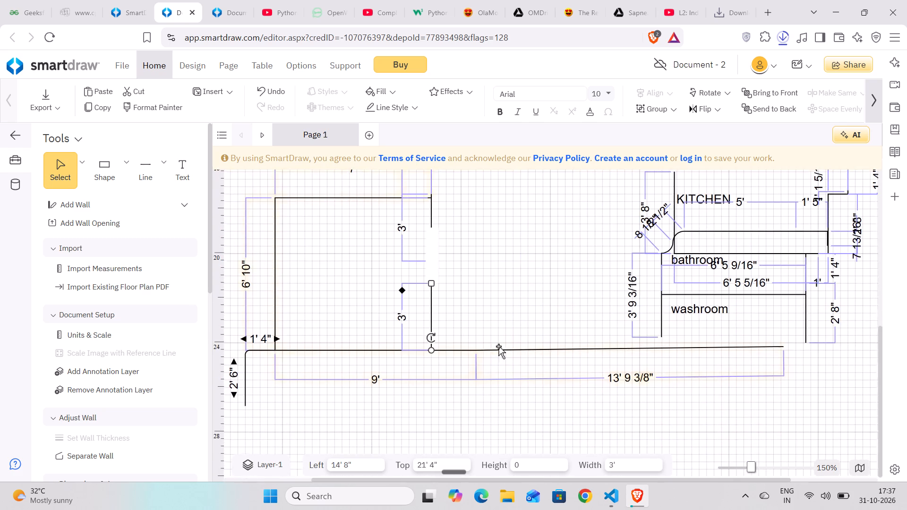
scroll(498, 346, "down", 1)
scroll(498, 346, "up", 1)
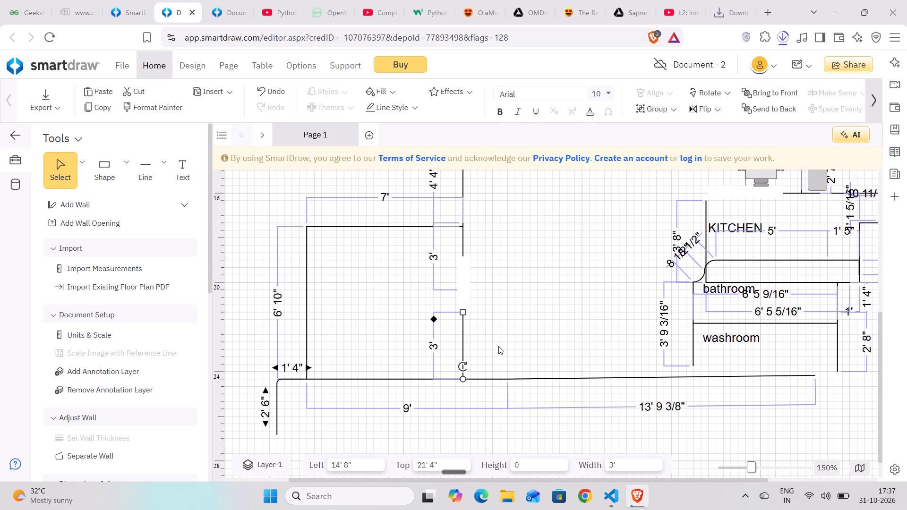
Browse the symbol library, including the Tables category, for furniture to place in the plan.
left_click(139, 161)
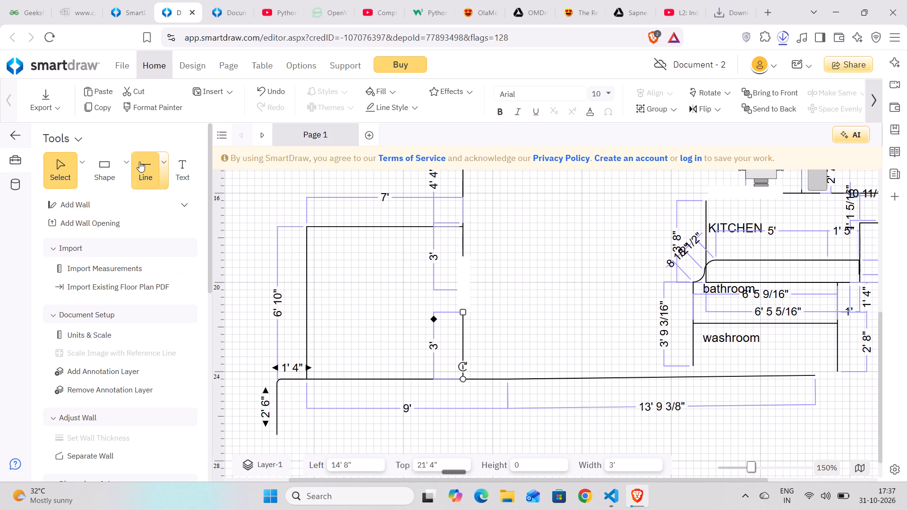
scroll(131, 244, "up", 2)
left_click(131, 244)
scroll(141, 365, "down", 2)
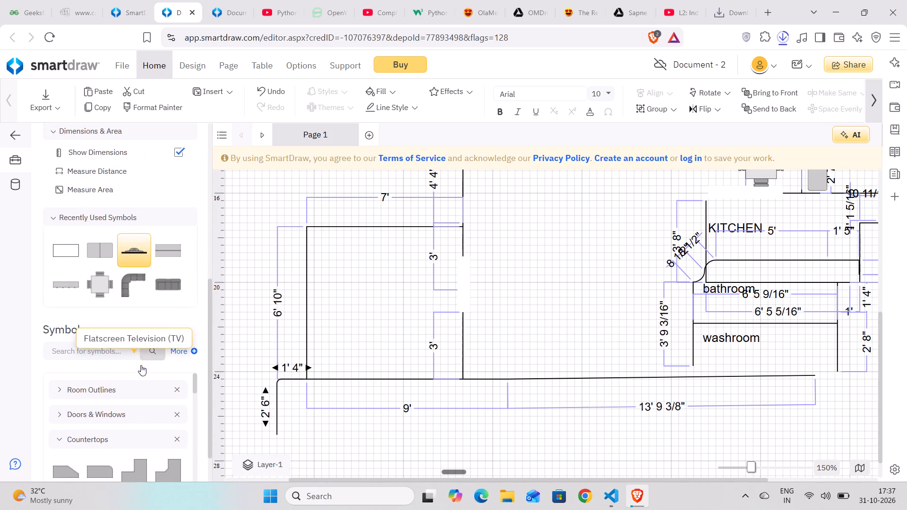
scroll(141, 365, "down", 2)
scroll(151, 243, "left", 1)
scroll(151, 243, "down", 1)
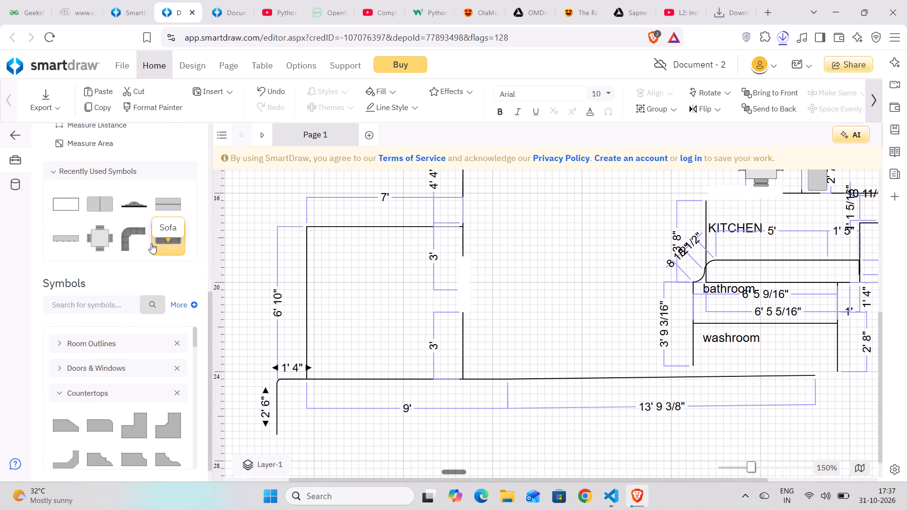
scroll(151, 243, "down", 1)
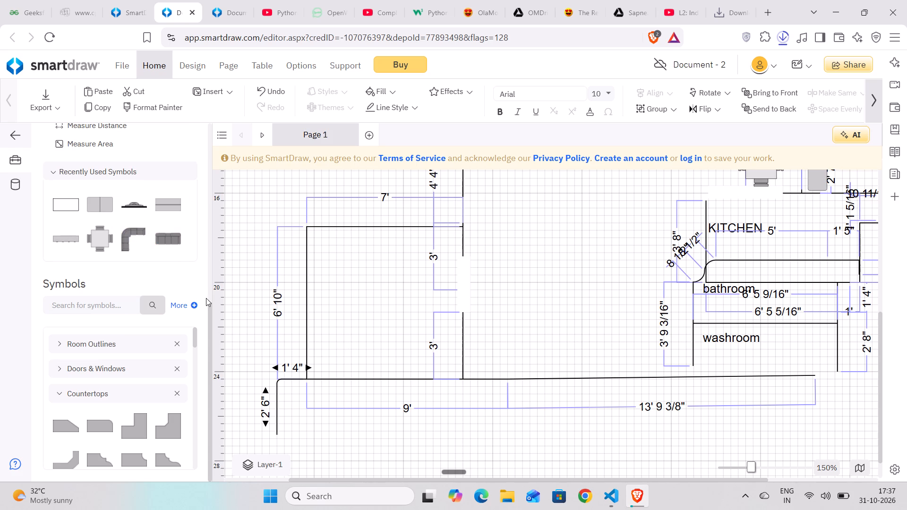
scroll(547, 315, "up", 3)
scroll(547, 315, "down", 1)
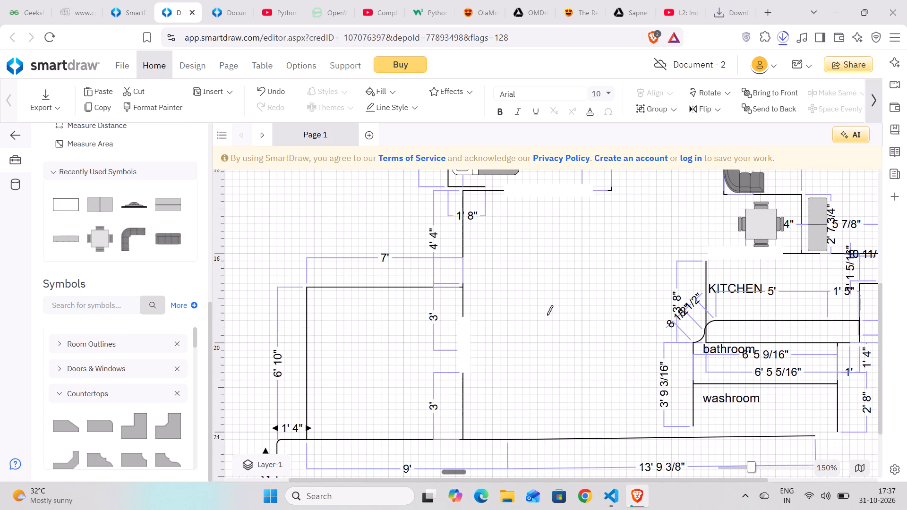
scroll(547, 315, "up", 2)
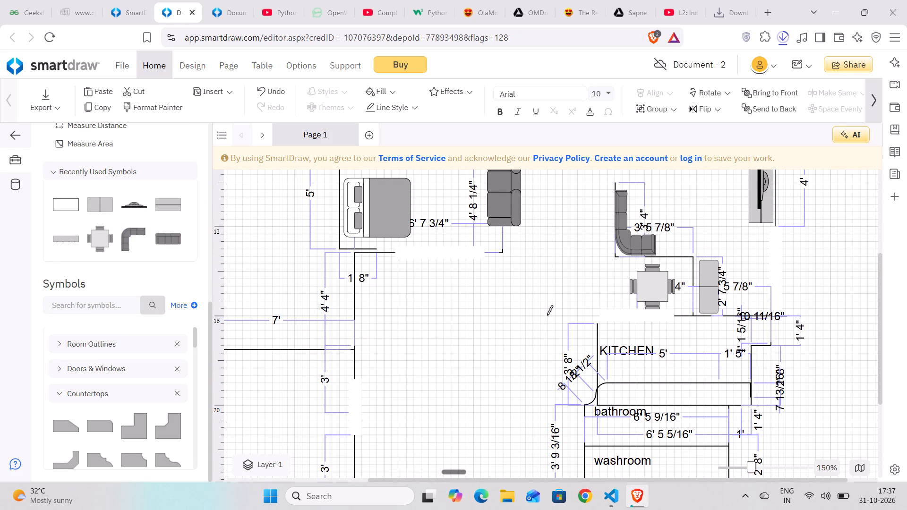
scroll(99, 403, "down", 2)
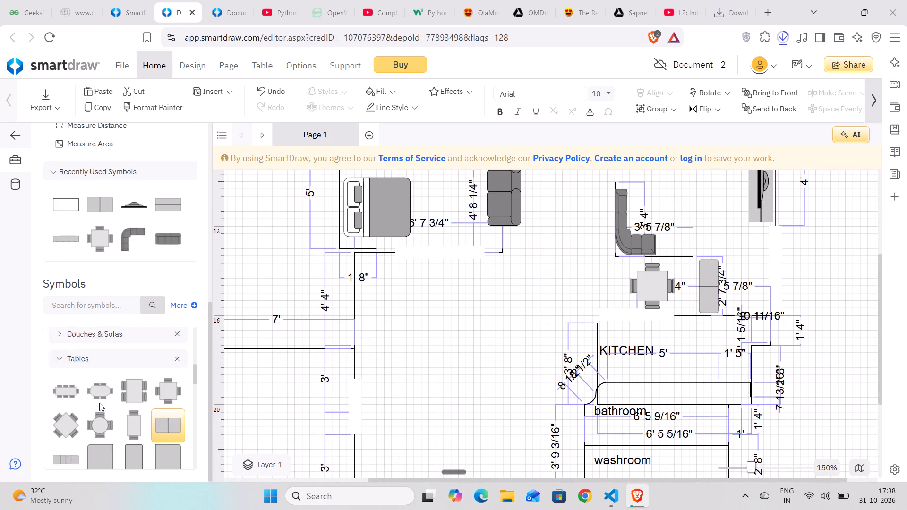
scroll(99, 403, "down", 1)
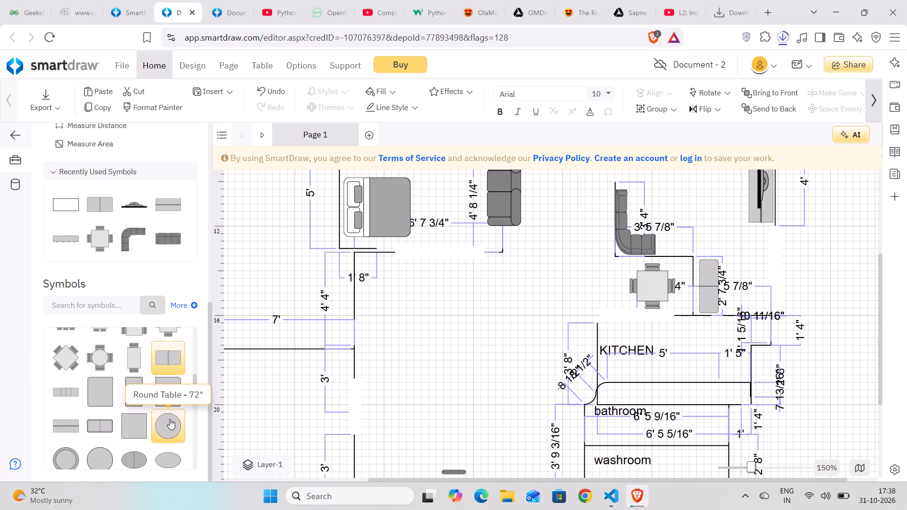
scroll(112, 405, "down", 2)
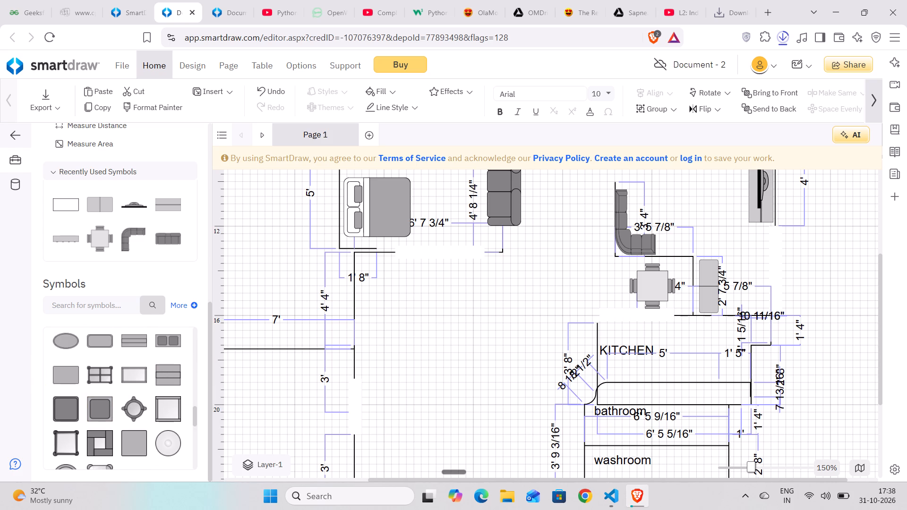
Search the symbols for "bed" and place a Full Bed inside the room below the bedroom.
left_click(104, 301)
type("bed")
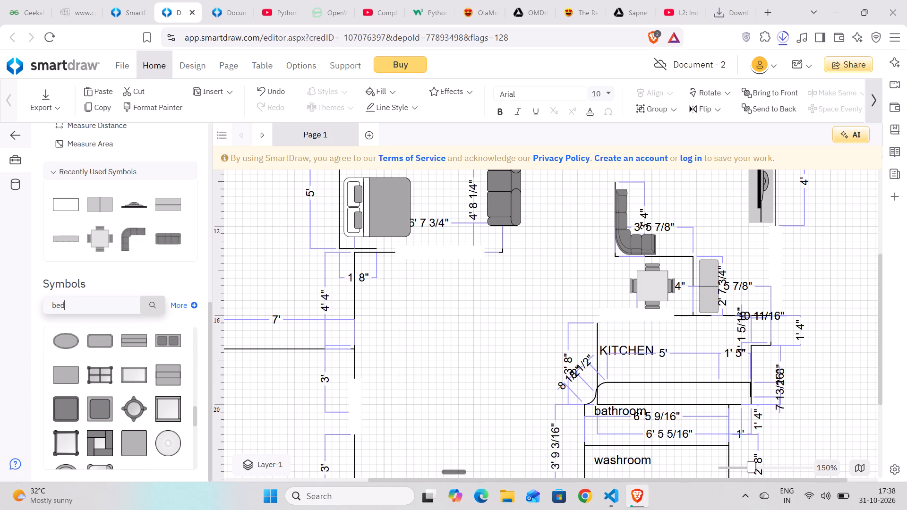
key("Return")
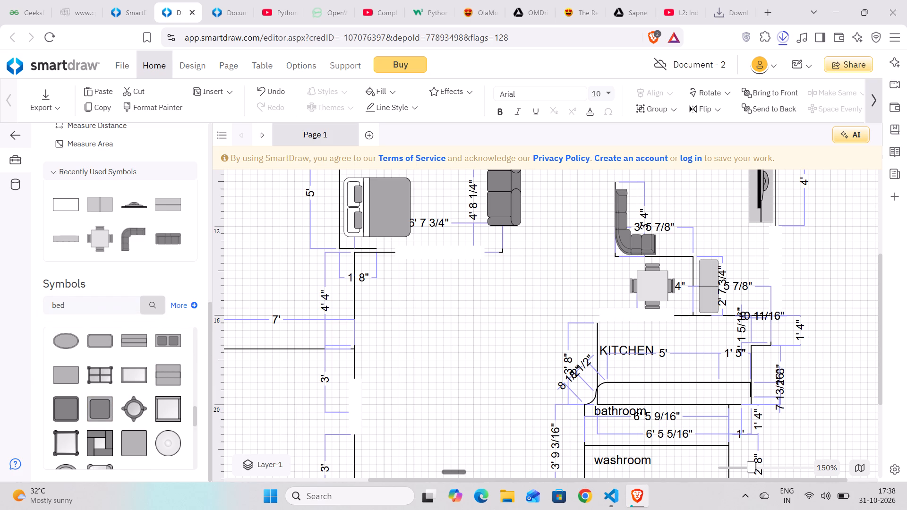
left_click(154, 305)
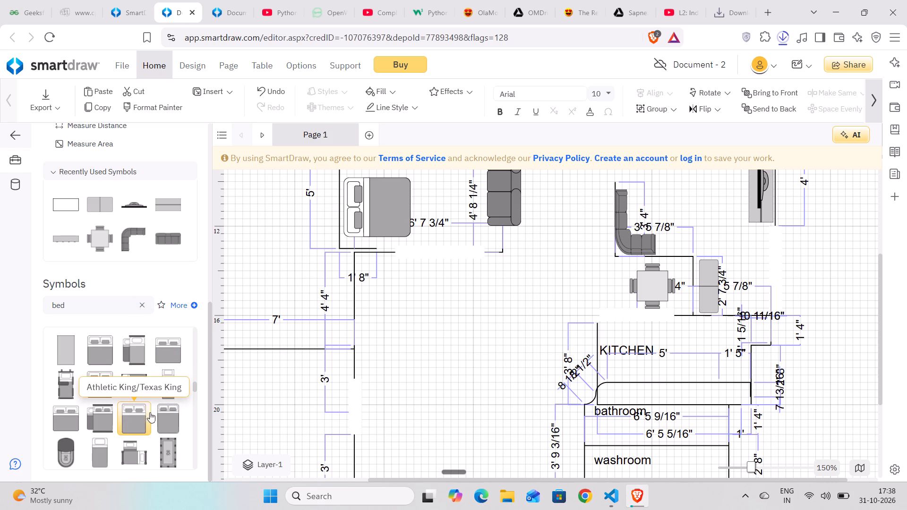
left_click(170, 410)
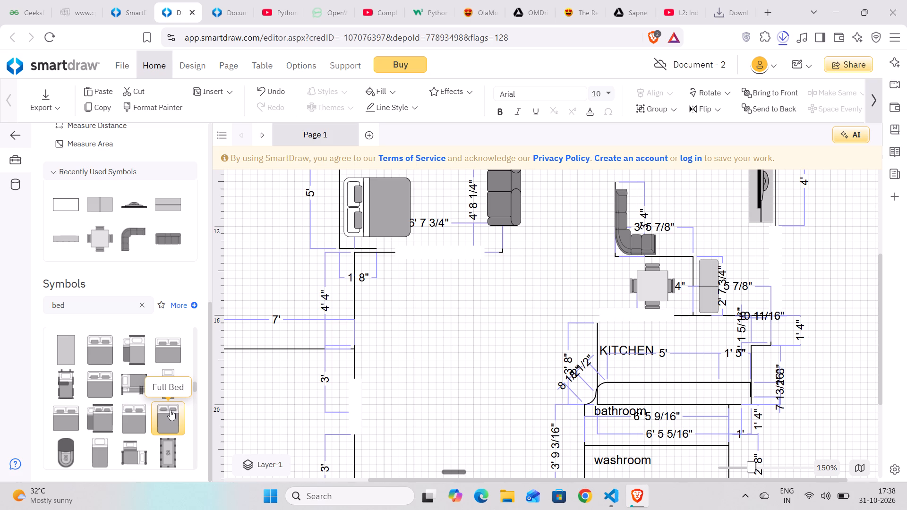
scroll(365, 398, "down", 2)
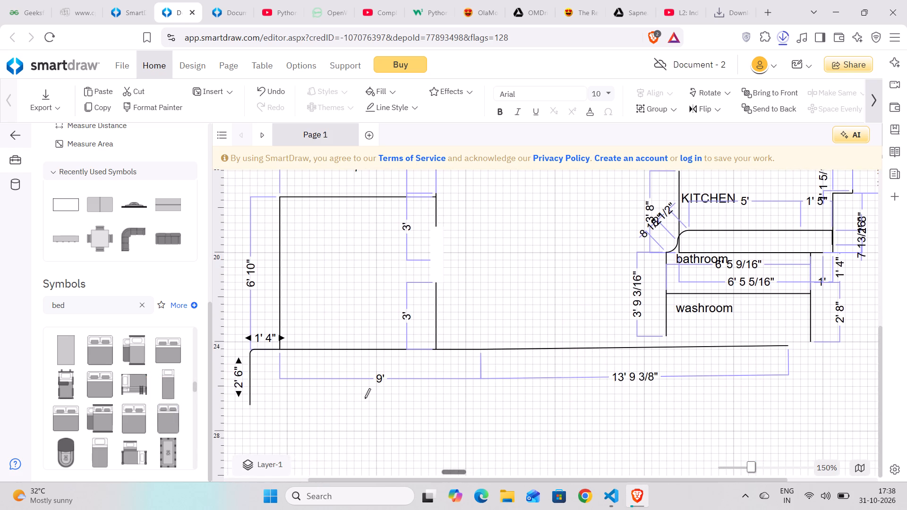
scroll(365, 398, "up", 1)
left_click(166, 419)
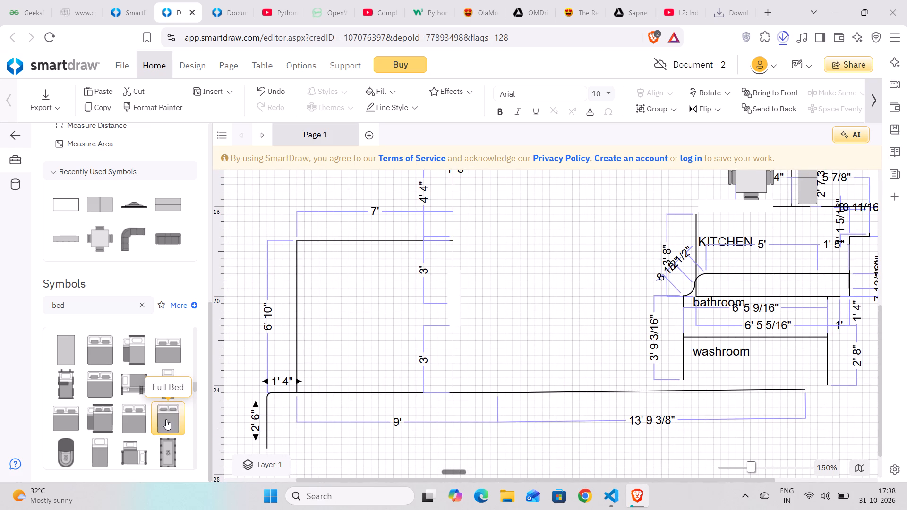
left_click_drag(167, 416, 277, 359)
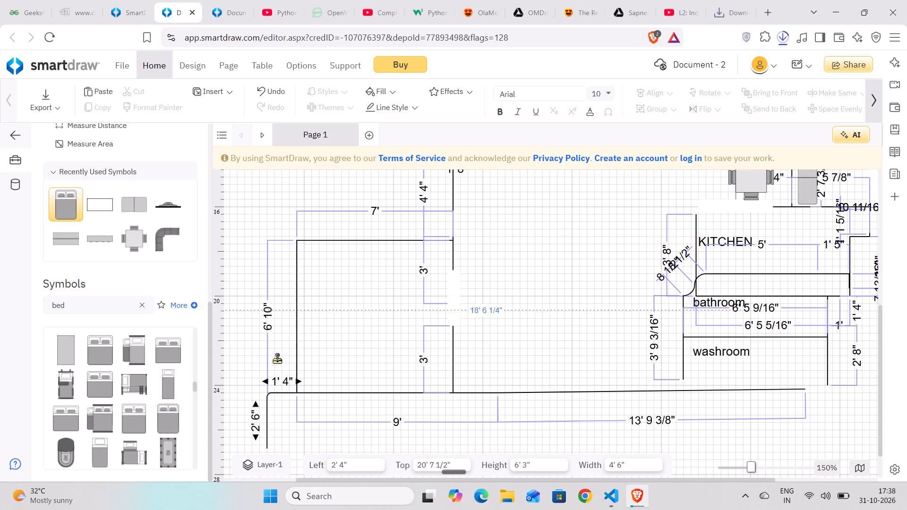
left_click_drag(277, 359, 358, 316)
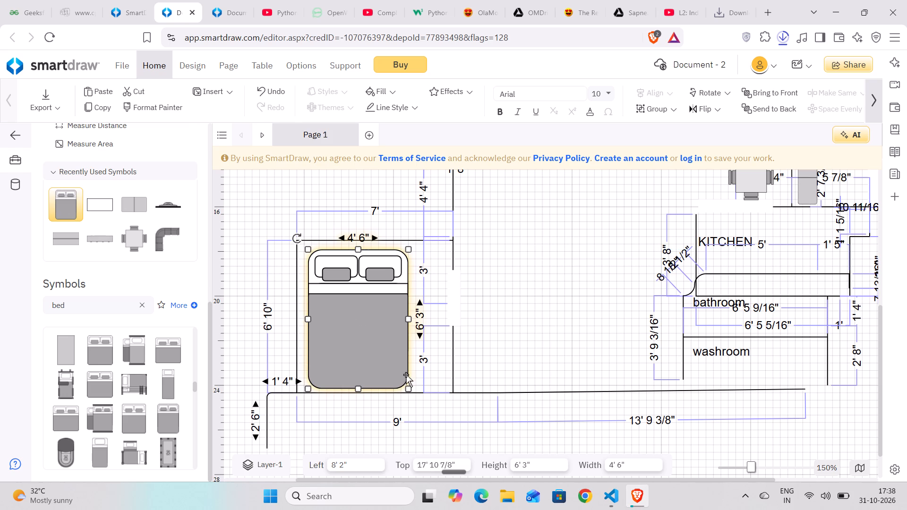
Shrink the new bed to 2' 6" by 3' 1 1/8" and position it against the room's upper wall, near the wall opening.
left_click_drag(411, 391, 368, 318)
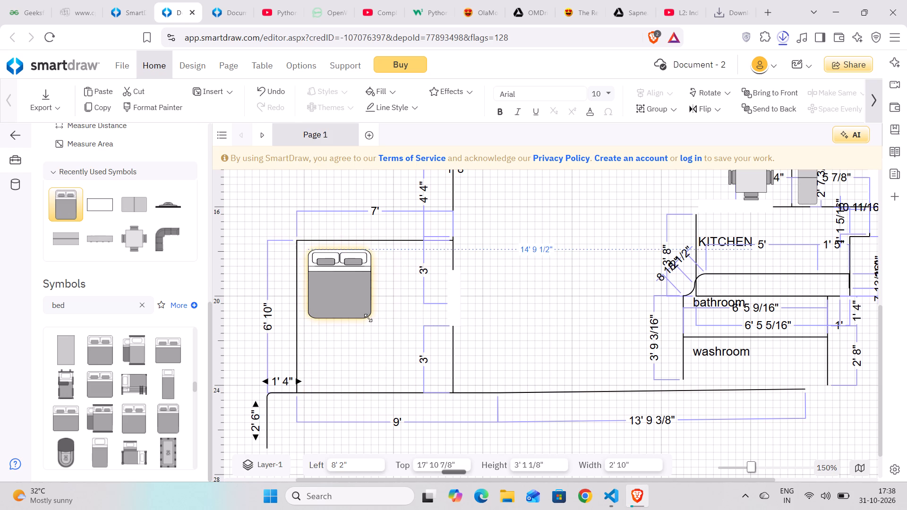
left_click_drag(368, 318, 364, 319)
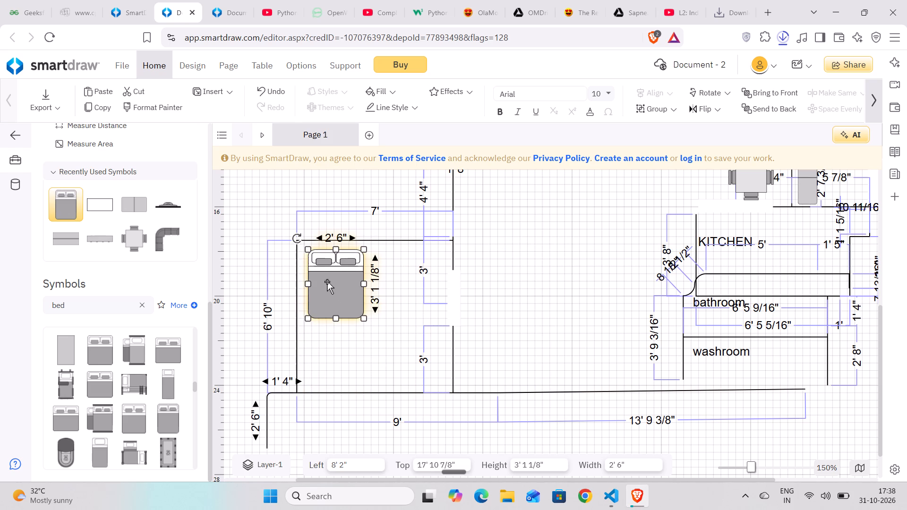
left_click_drag(327, 281, 376, 276)
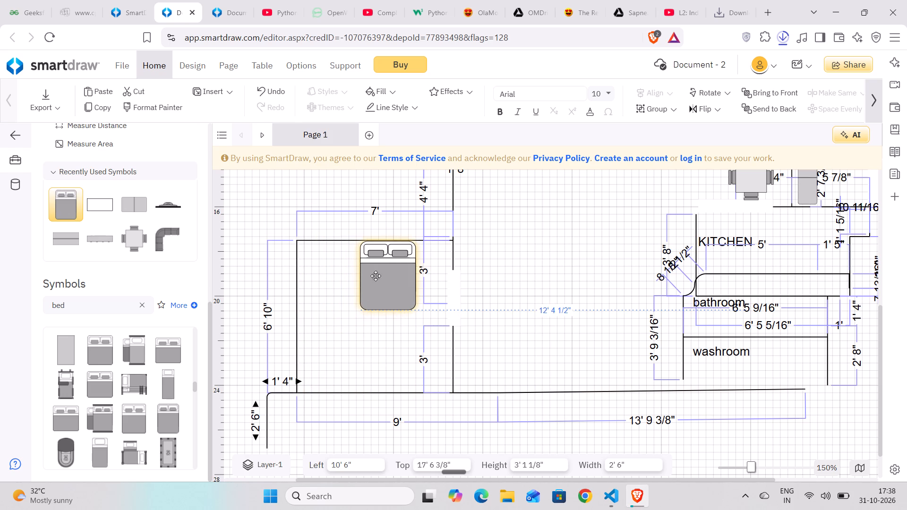
left_click_drag(376, 276, 359, 272)
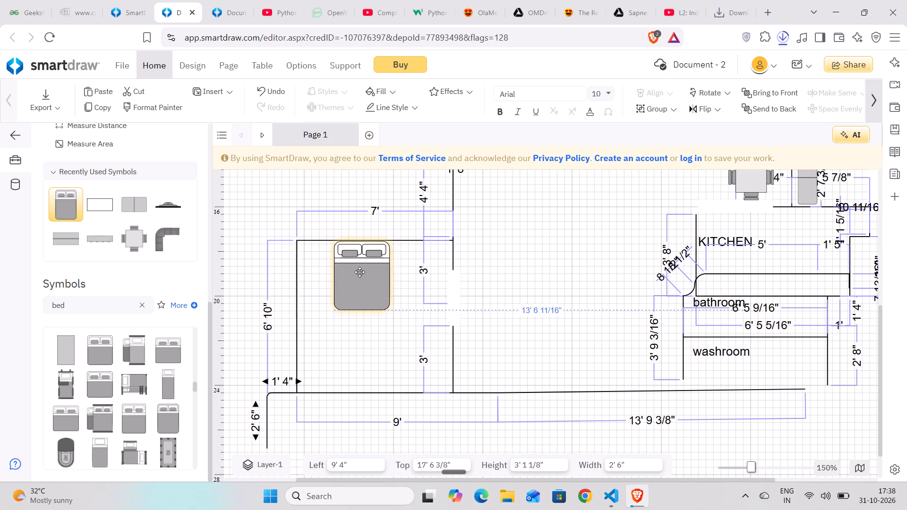
left_click_drag(359, 272, 381, 270)
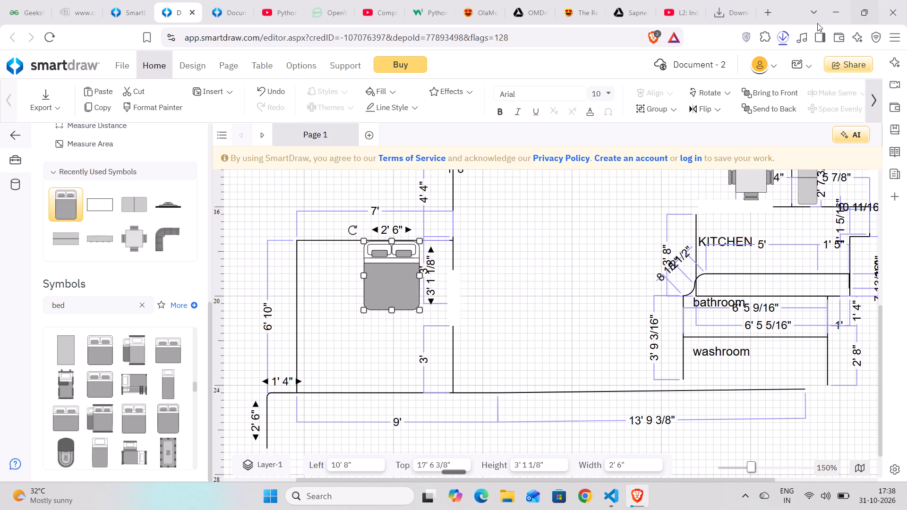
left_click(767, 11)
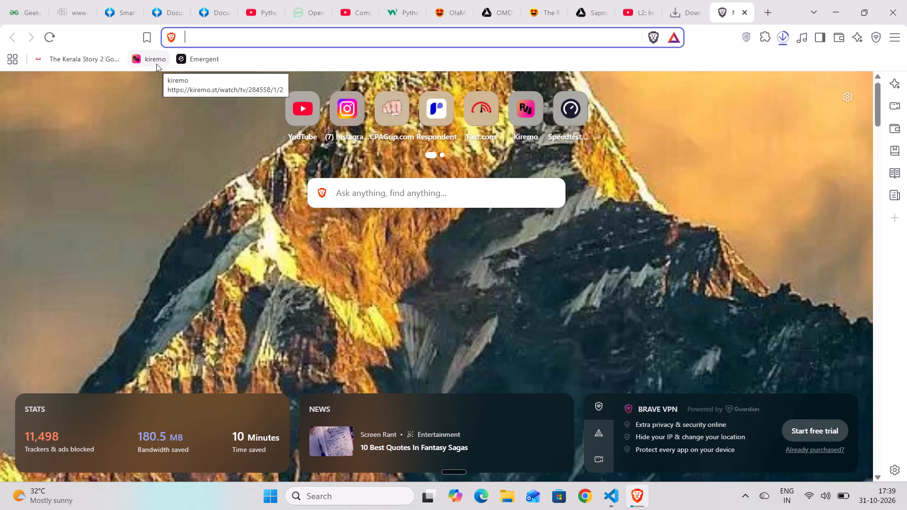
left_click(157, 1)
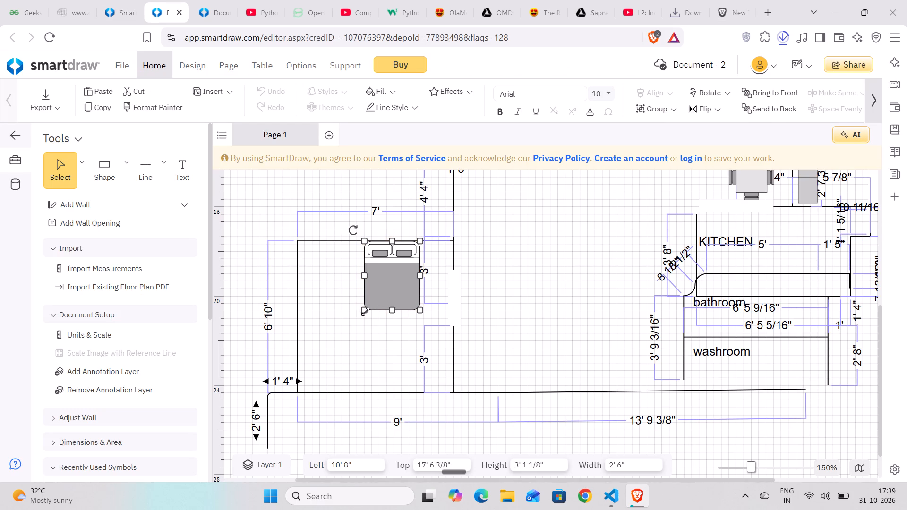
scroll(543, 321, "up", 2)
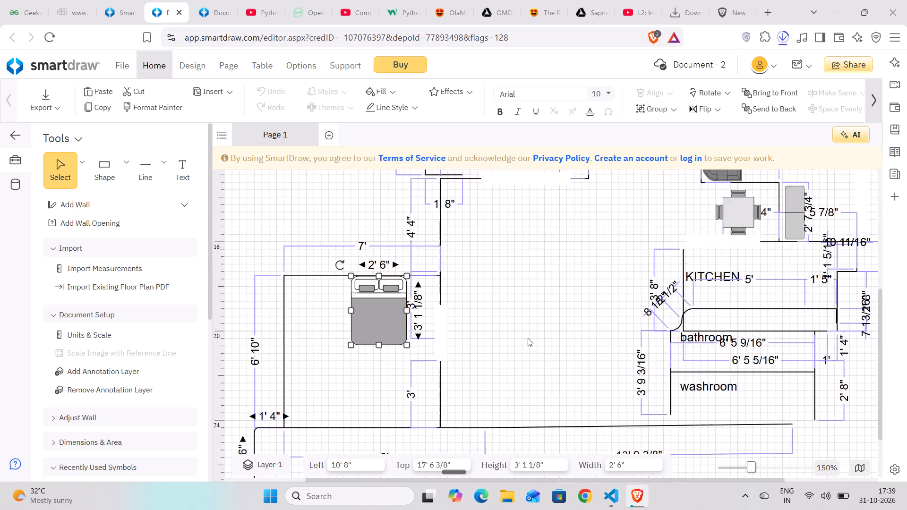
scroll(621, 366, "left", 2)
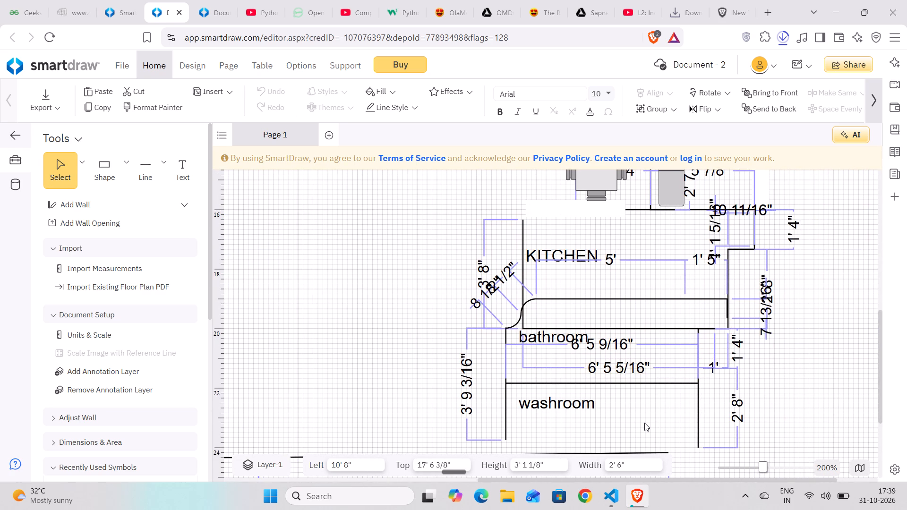
Extend the long bottom wall so that its end meets the lower end of the washroom's right wall.
scroll(647, 423, "down", 1)
left_click(627, 424)
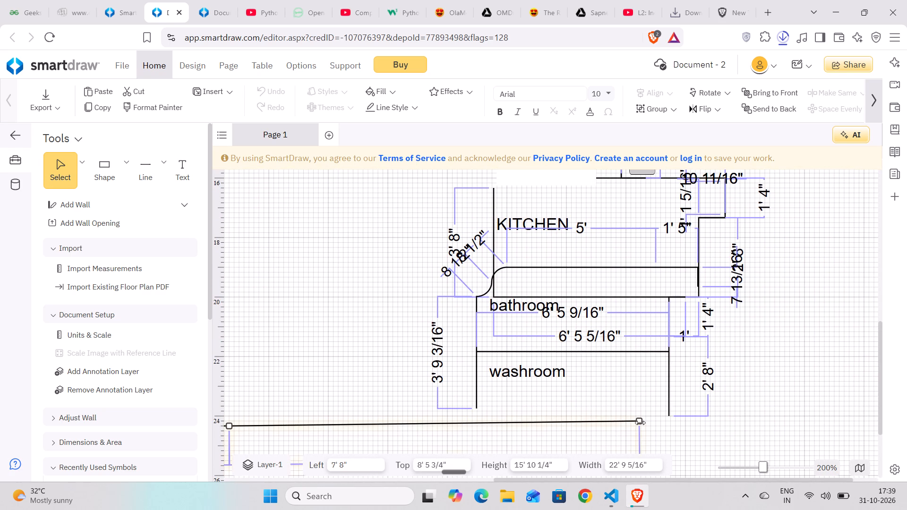
left_click_drag(639, 421, 667, 413)
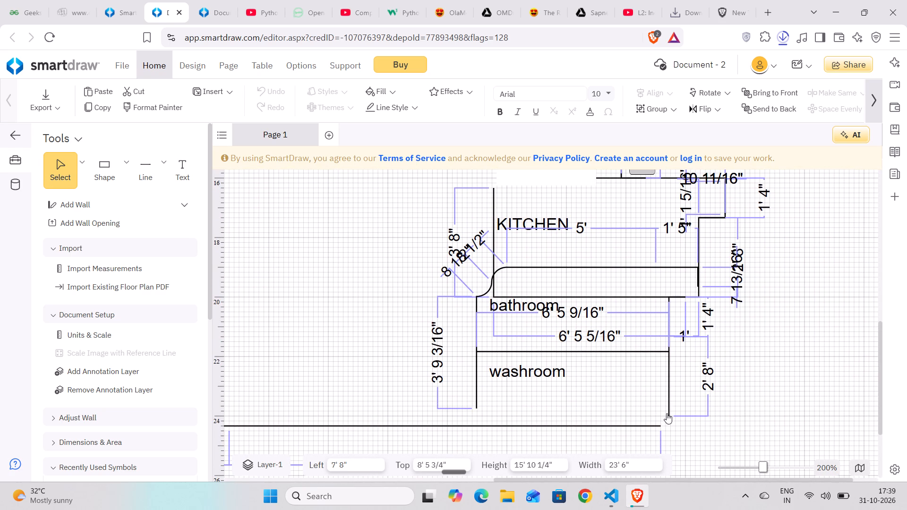
left_click_drag(667, 413, 671, 411)
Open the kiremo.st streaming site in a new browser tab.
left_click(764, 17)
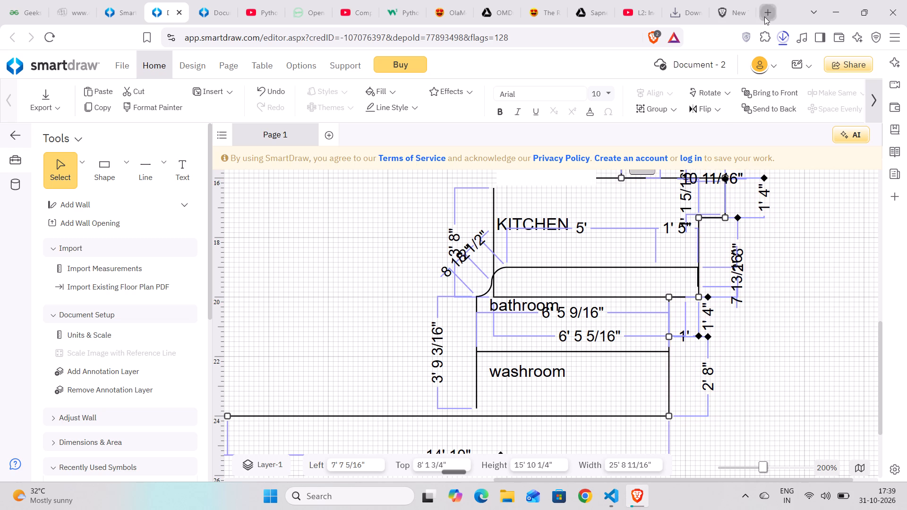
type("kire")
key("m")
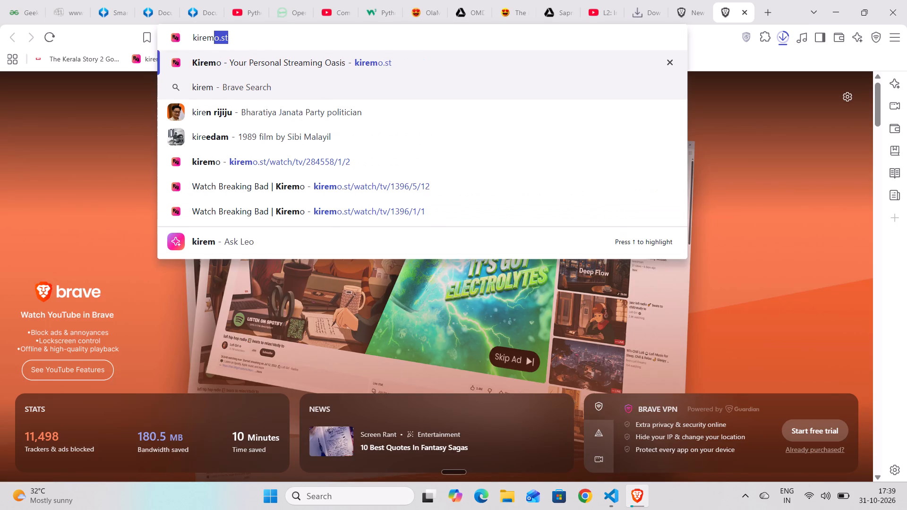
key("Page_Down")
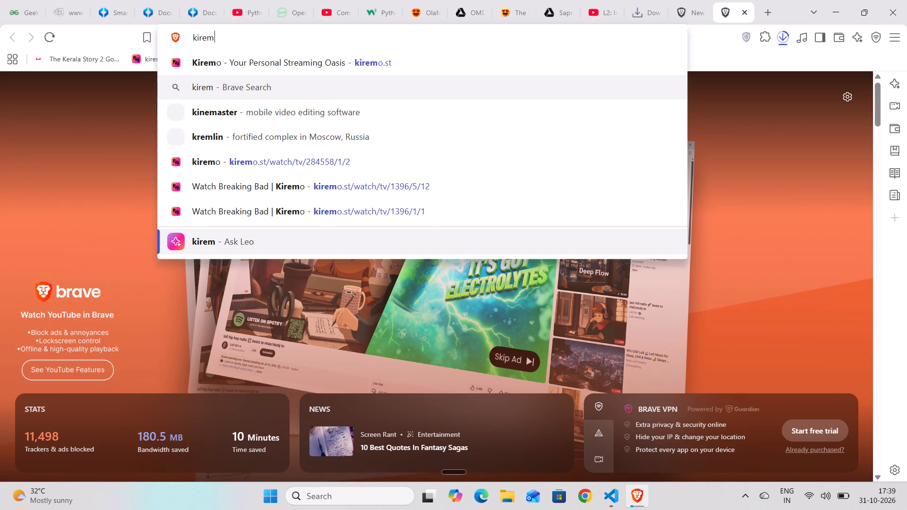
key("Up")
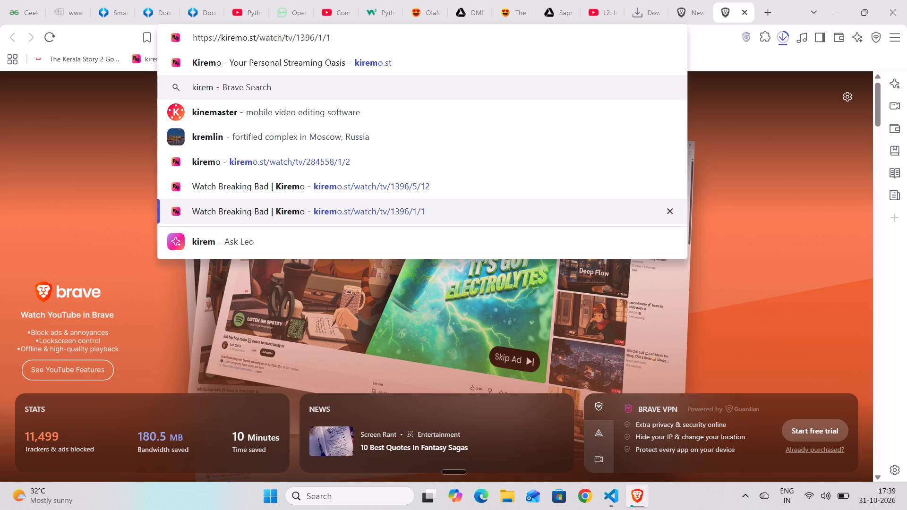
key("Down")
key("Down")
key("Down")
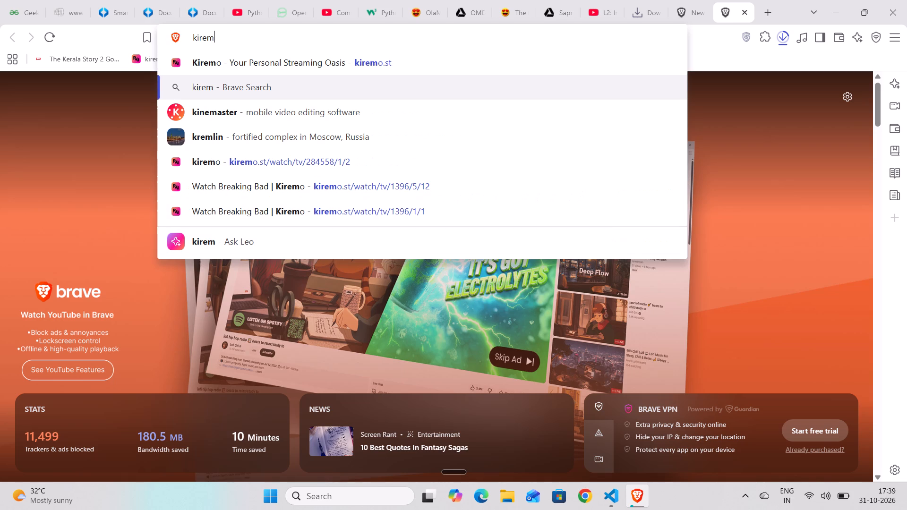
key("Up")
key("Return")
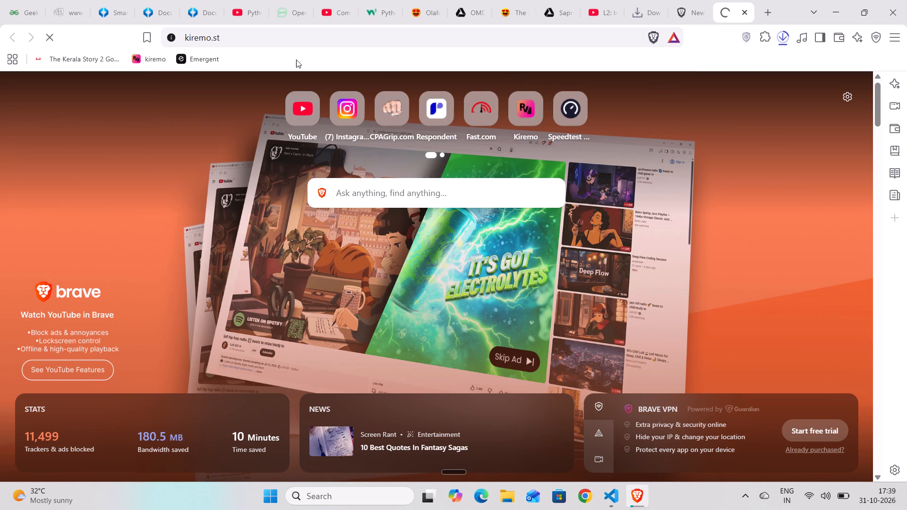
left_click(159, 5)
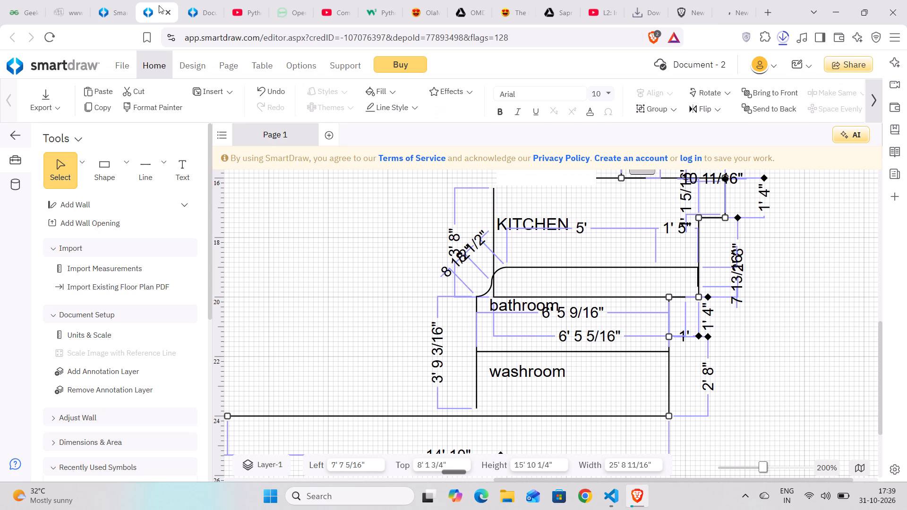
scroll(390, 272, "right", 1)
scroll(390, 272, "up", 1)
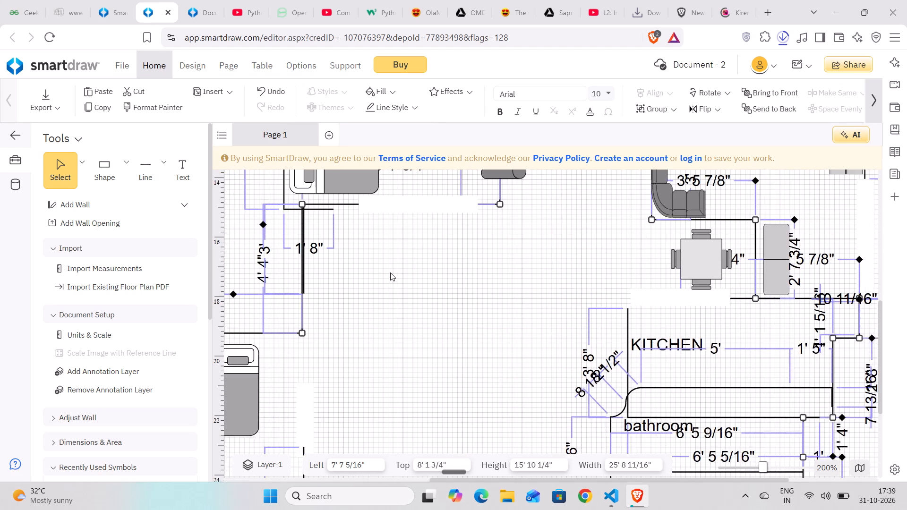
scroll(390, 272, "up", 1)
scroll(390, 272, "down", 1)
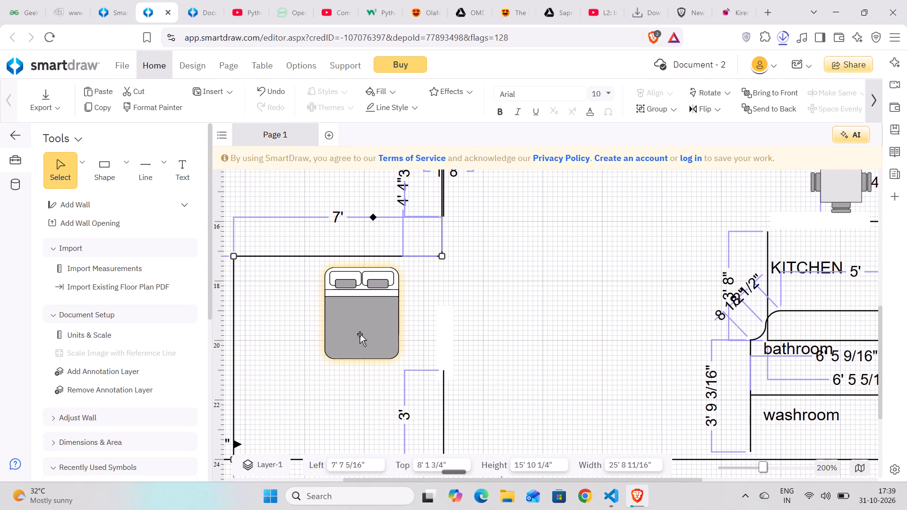
Switch to the Kiremo site, search it for "the revolu", look through the matches and close the site.
left_click(724, 9)
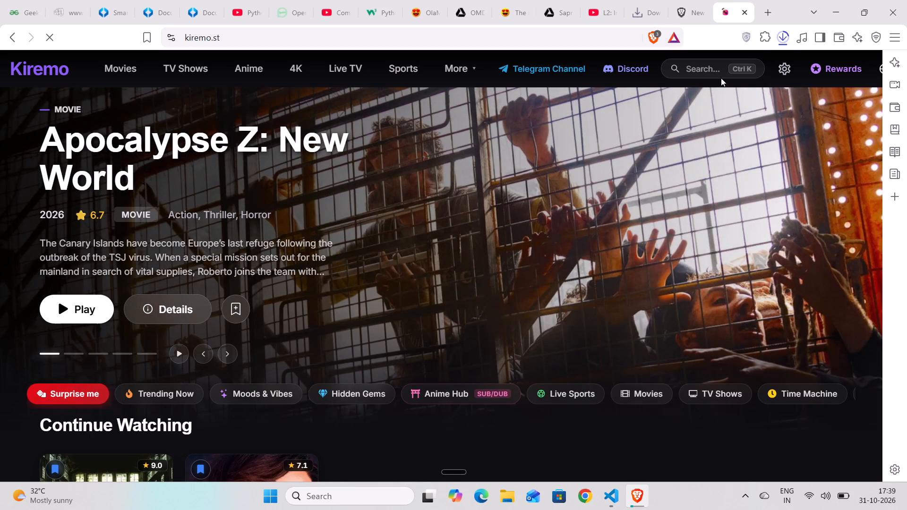
left_click(711, 71)
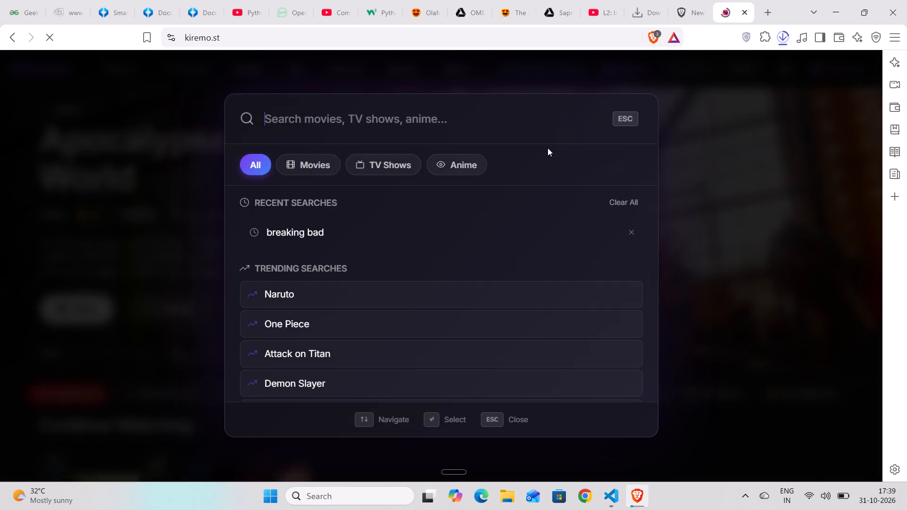
type("the re")
type("vol")
type("un")
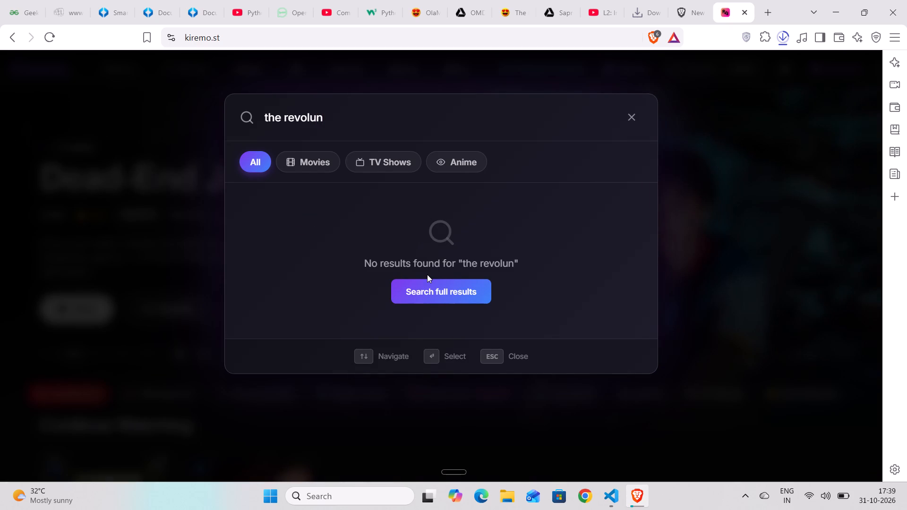
key("BackSpace")
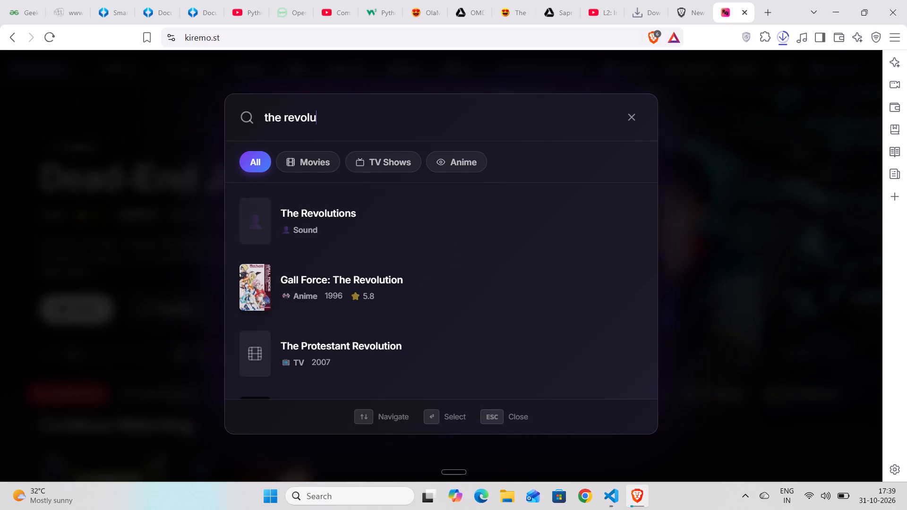
scroll(428, 291, "down", 2)
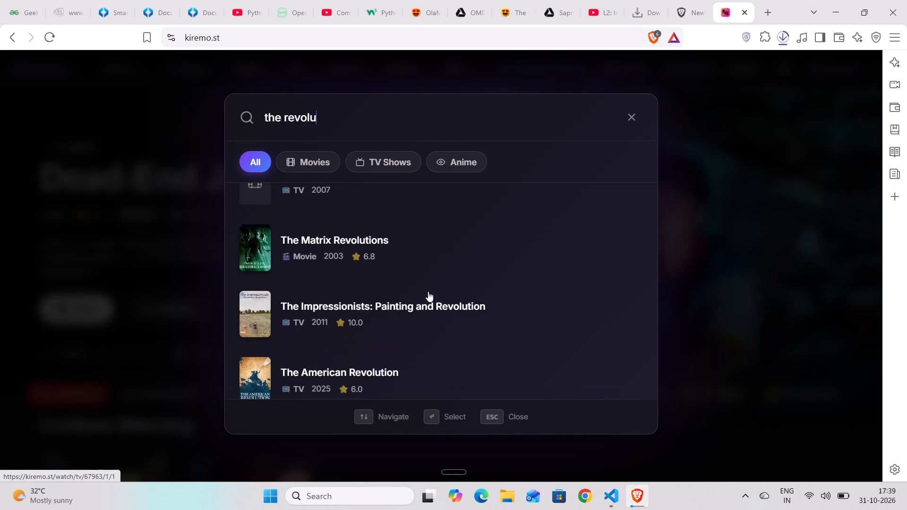
left_click(626, 115)
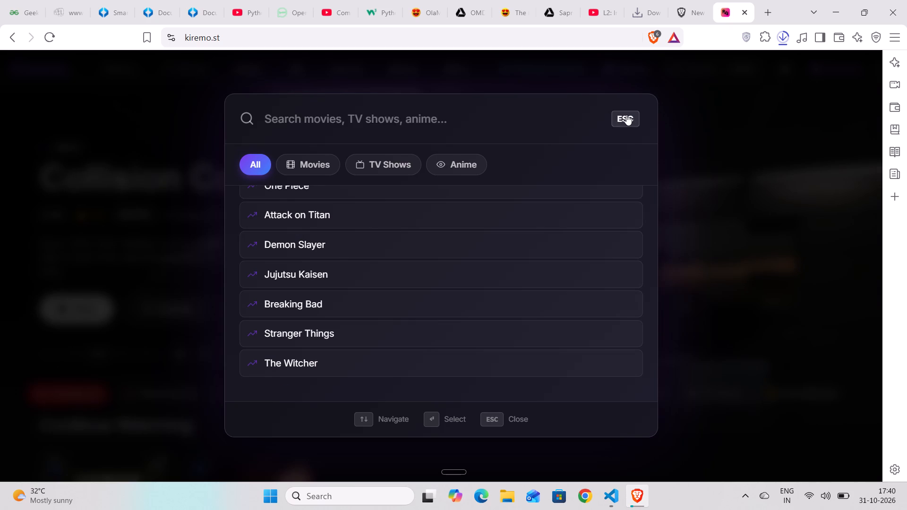
left_click(741, 14)
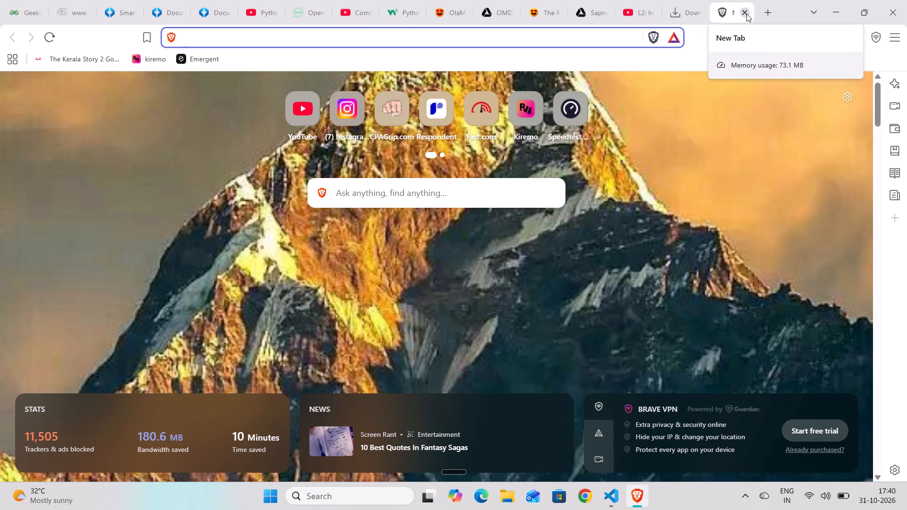
Close the empty browser tab and remove the failed Sapne Vs Everyone download from the download history.
left_click(749, 13)
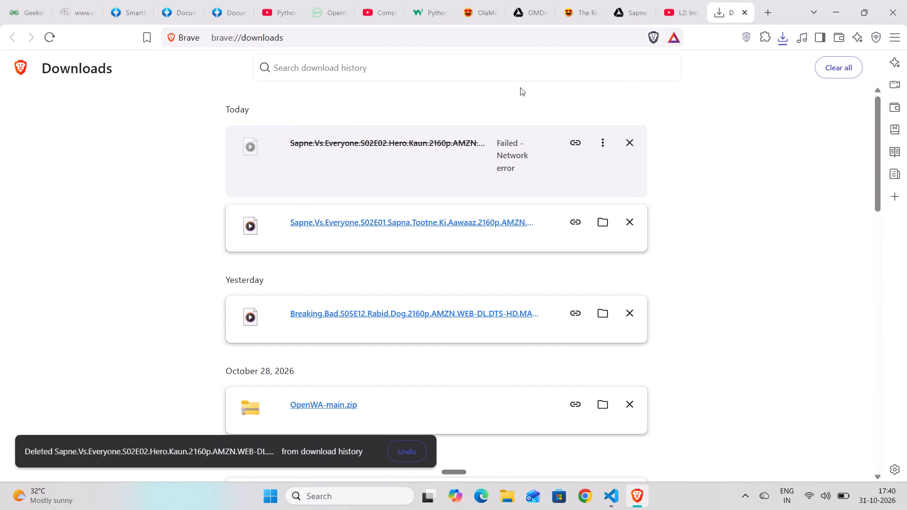
left_click(634, 145)
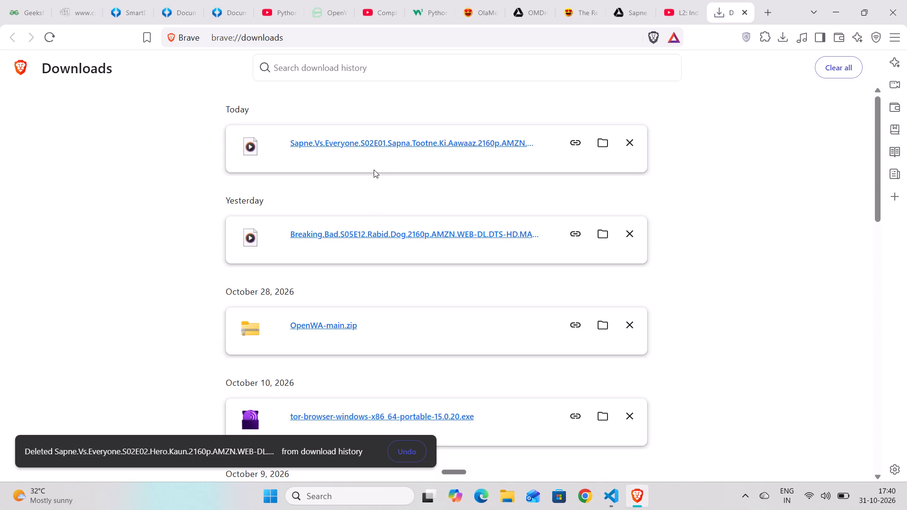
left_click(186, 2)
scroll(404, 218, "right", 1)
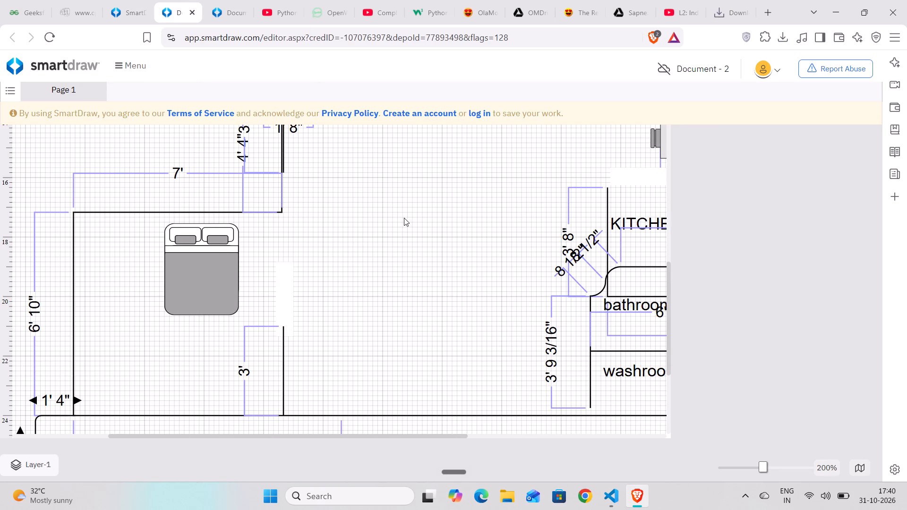
Open the bookmarked Kerala Story 2 movie page in a new browser tab.
left_click(776, 17)
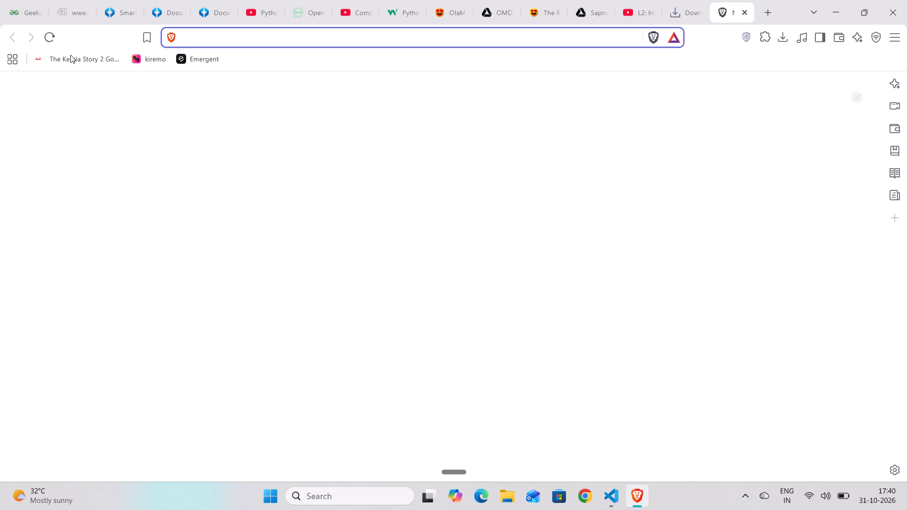
left_click(78, 56)
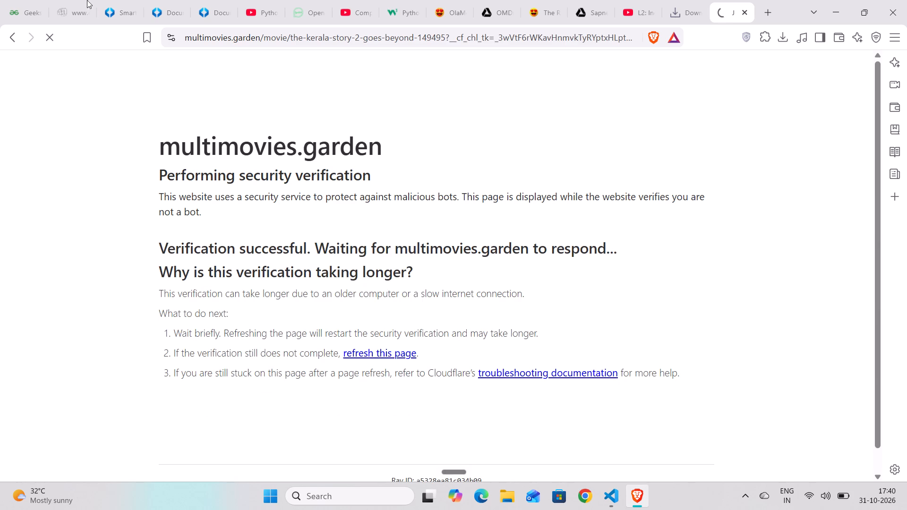
Switch back to the SmartDraw floor plan and move the bed from near the upper wall down towards the room's middle.
left_click(160, 7)
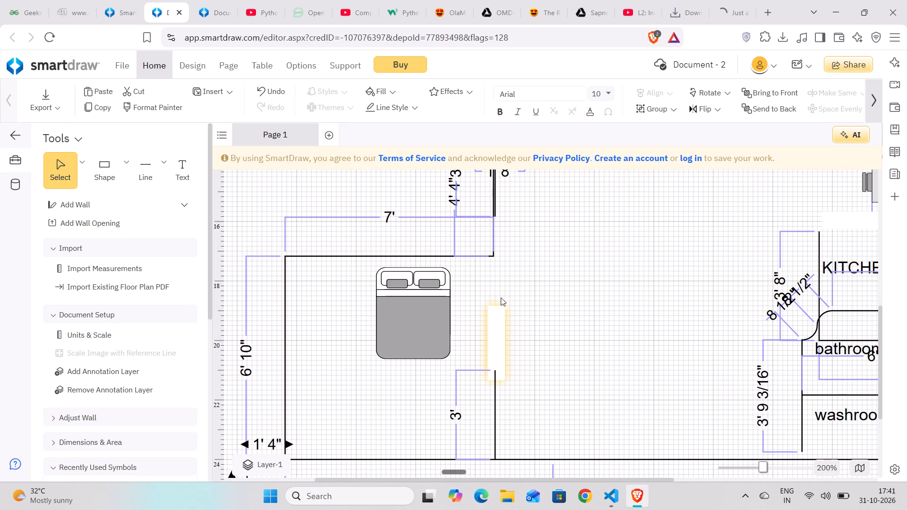
left_click_drag(408, 316, 401, 309)
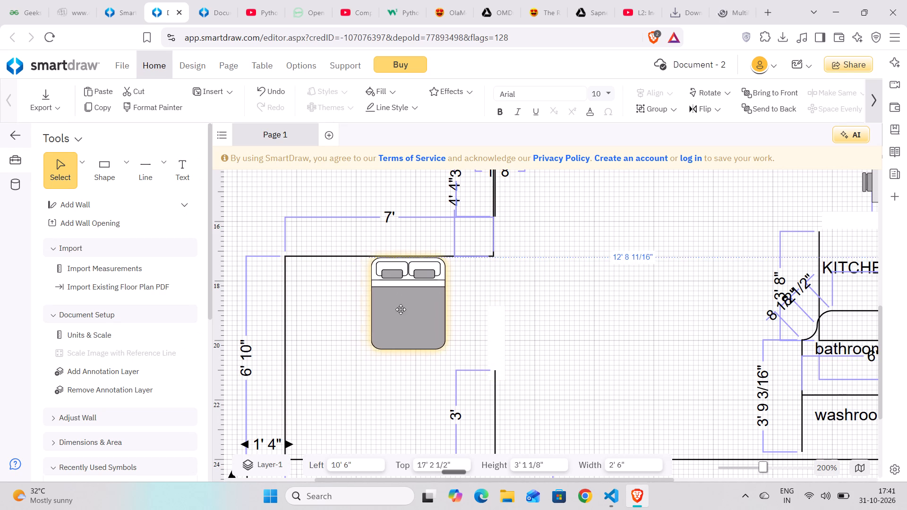
left_click_drag(401, 309, 418, 307)
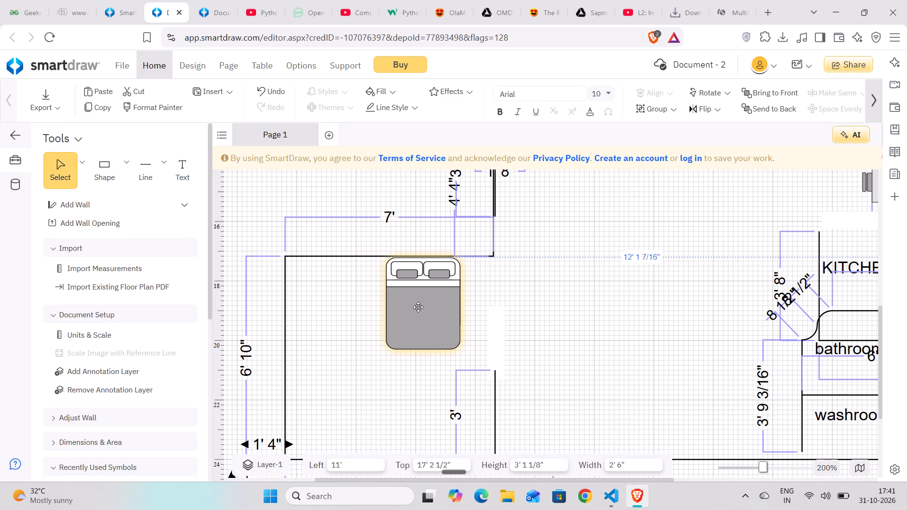
left_click_drag(418, 307, 412, 370)
Rotate the bed a quarter turn so its head faces the left wall and place it in the room's lower-left corner.
scroll(412, 370, "down", 1)
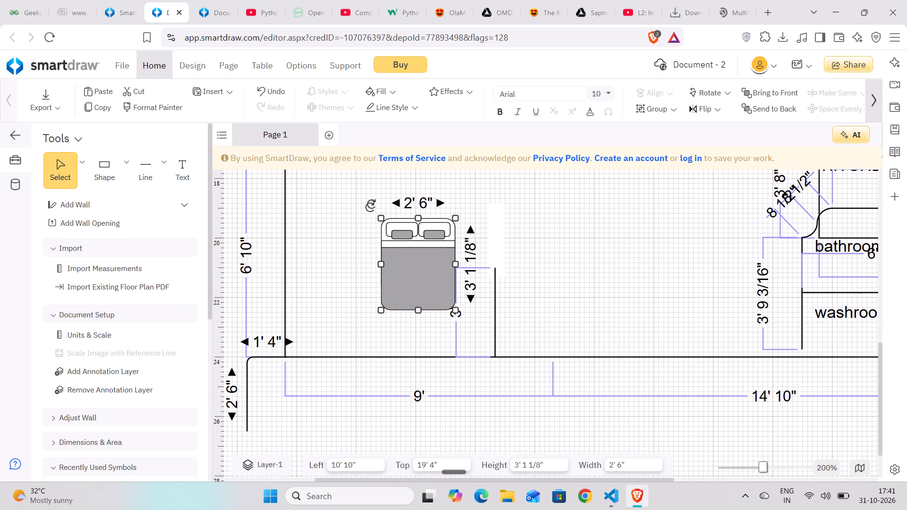
left_click_drag(371, 204, 394, 281)
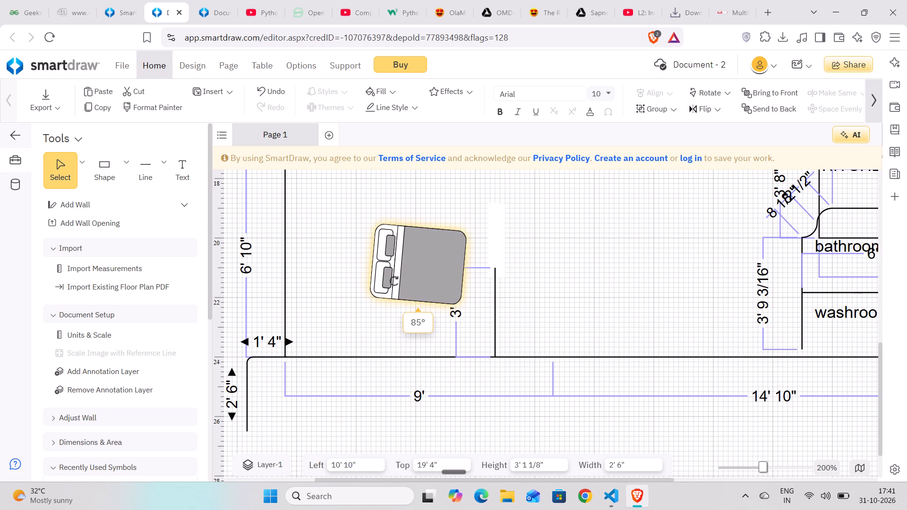
left_click_drag(394, 281, 398, 281)
left_click_drag(403, 261, 351, 285)
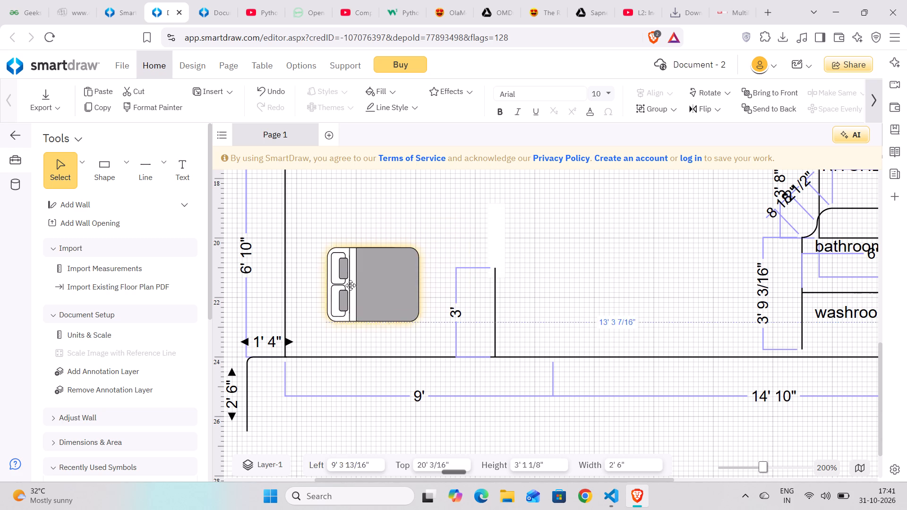
left_click_drag(351, 285, 323, 313)
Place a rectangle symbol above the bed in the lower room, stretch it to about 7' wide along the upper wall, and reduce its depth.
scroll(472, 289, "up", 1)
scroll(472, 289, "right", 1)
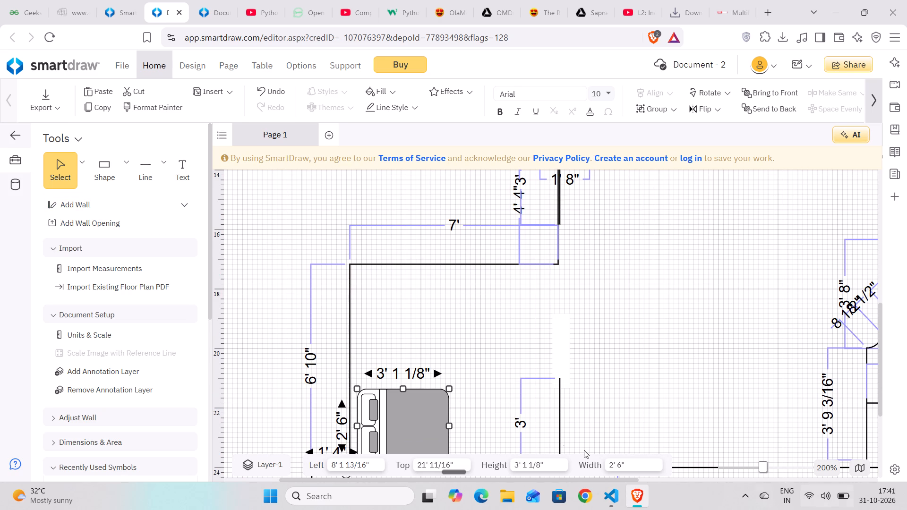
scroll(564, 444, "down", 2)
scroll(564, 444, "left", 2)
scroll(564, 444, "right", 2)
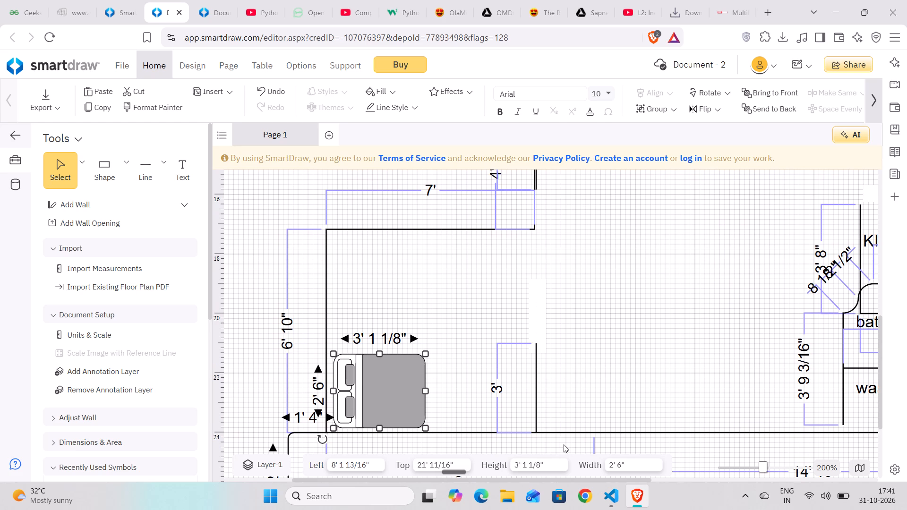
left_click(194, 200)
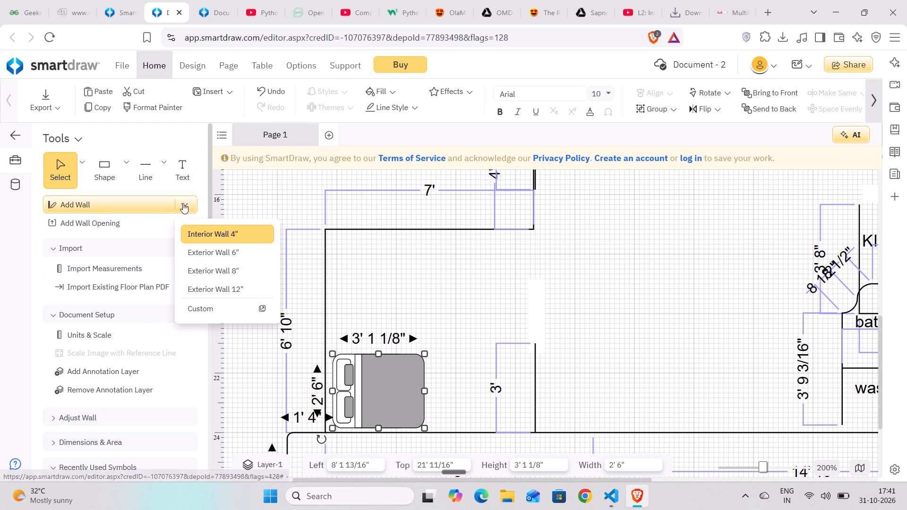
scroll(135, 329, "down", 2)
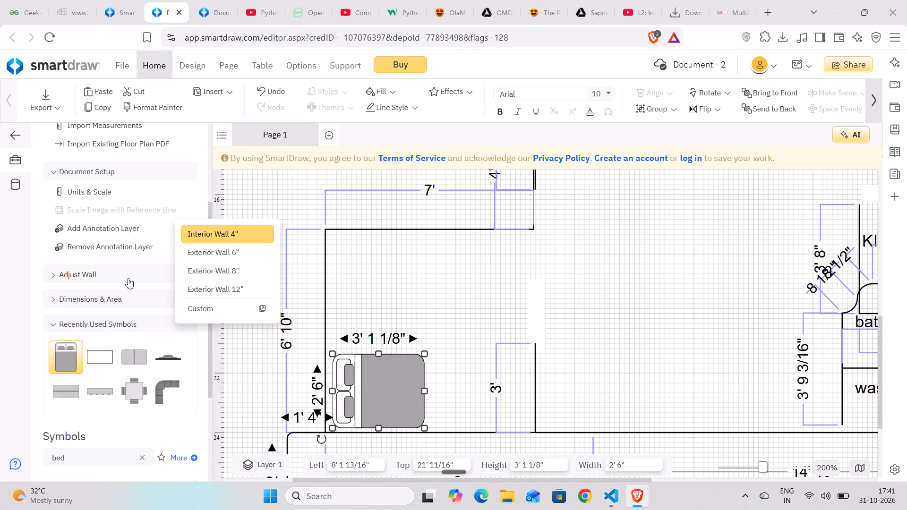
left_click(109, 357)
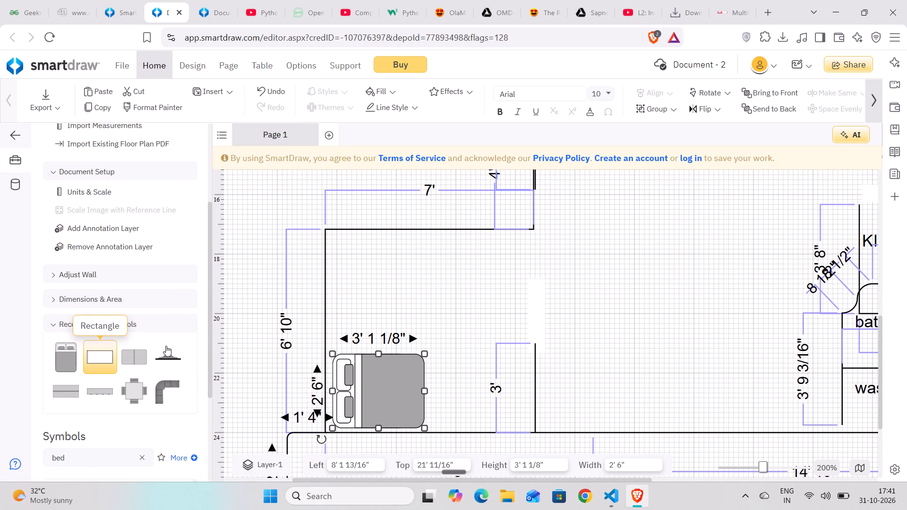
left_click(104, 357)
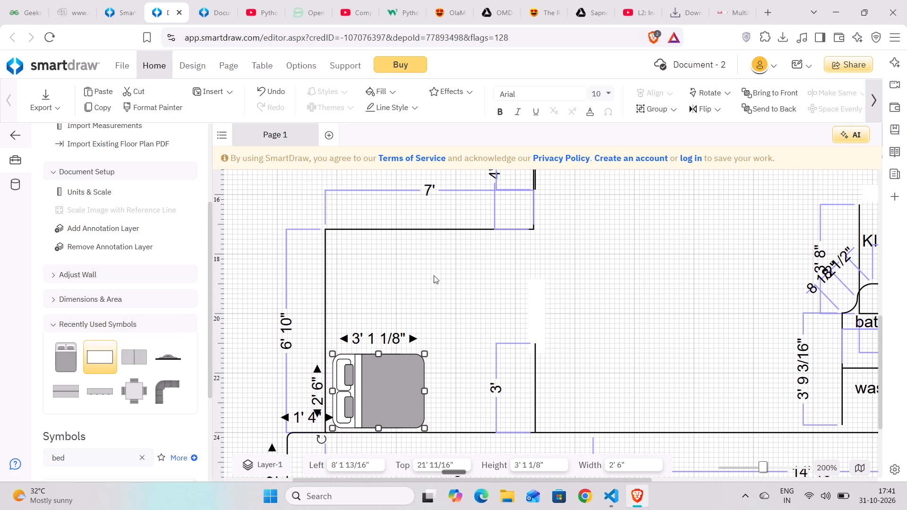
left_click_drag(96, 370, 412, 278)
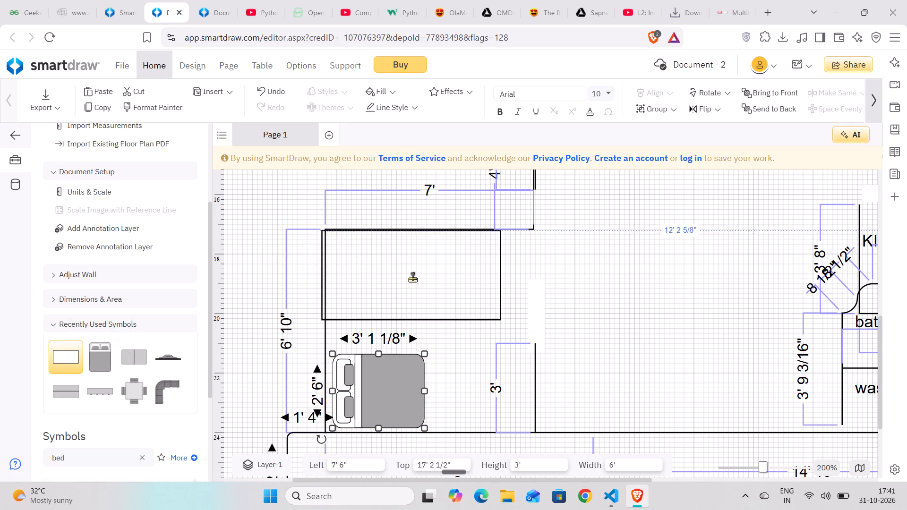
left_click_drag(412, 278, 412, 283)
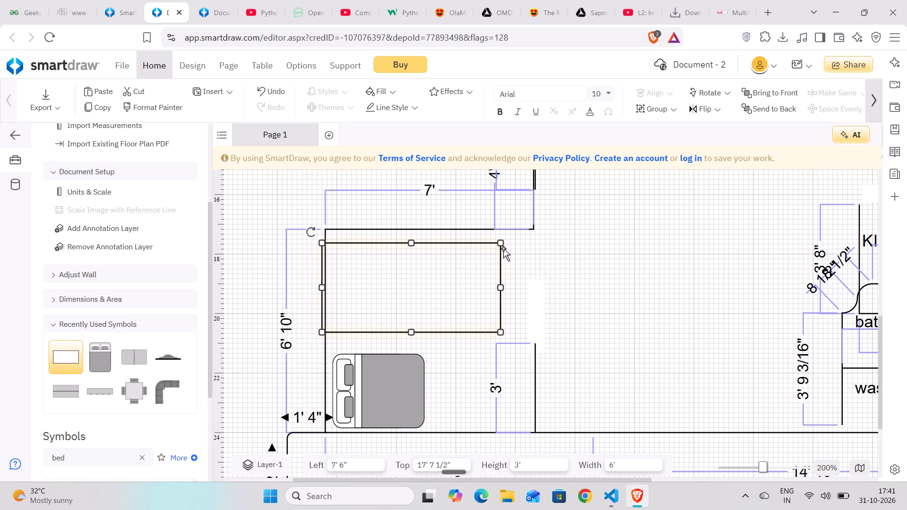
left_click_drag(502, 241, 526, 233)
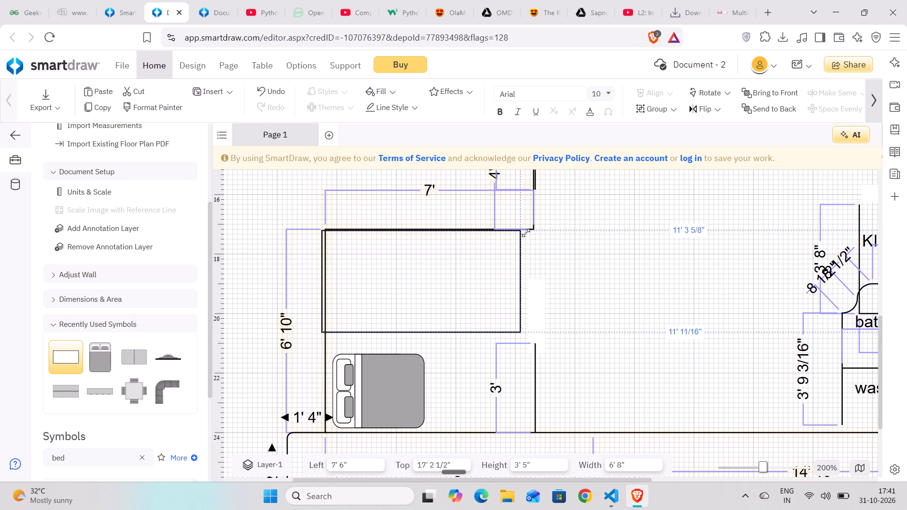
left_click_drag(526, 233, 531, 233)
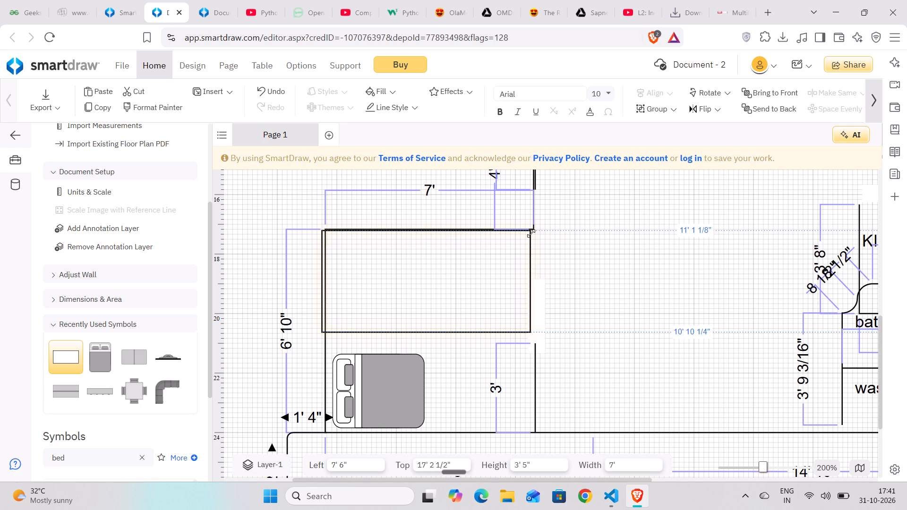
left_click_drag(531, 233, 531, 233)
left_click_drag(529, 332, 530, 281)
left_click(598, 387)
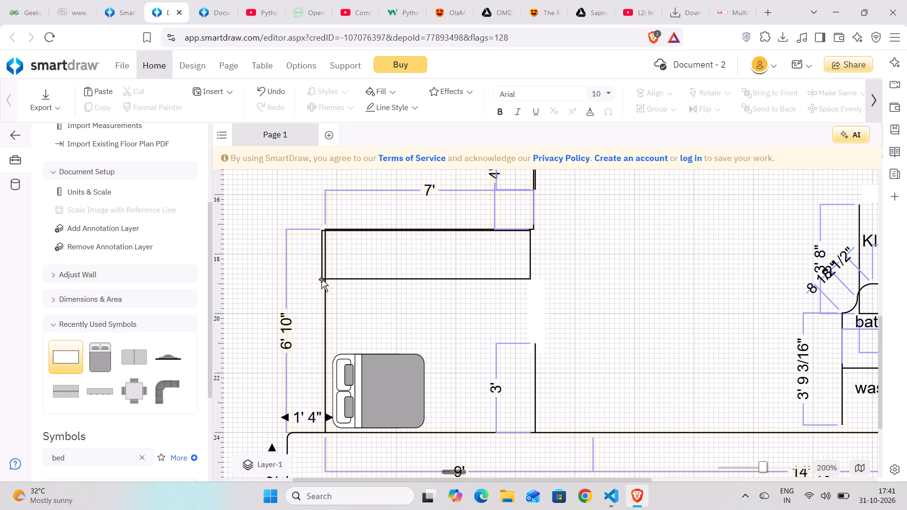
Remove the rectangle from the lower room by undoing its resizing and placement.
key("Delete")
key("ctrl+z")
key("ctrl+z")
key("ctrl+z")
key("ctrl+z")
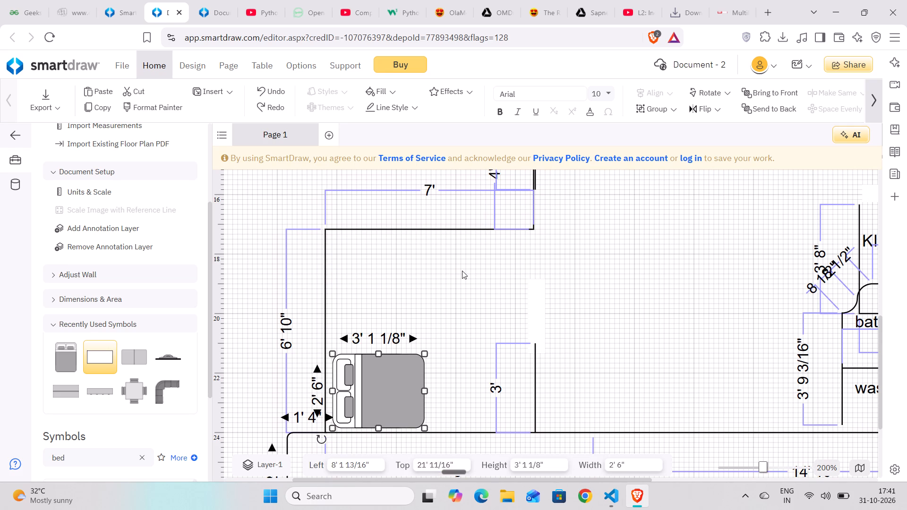
Place a 6' by 3' rectangle symbol outside the lower room, resting on its upper wall and ending at the wall's right corner.
left_click_drag(99, 364, 299, 293)
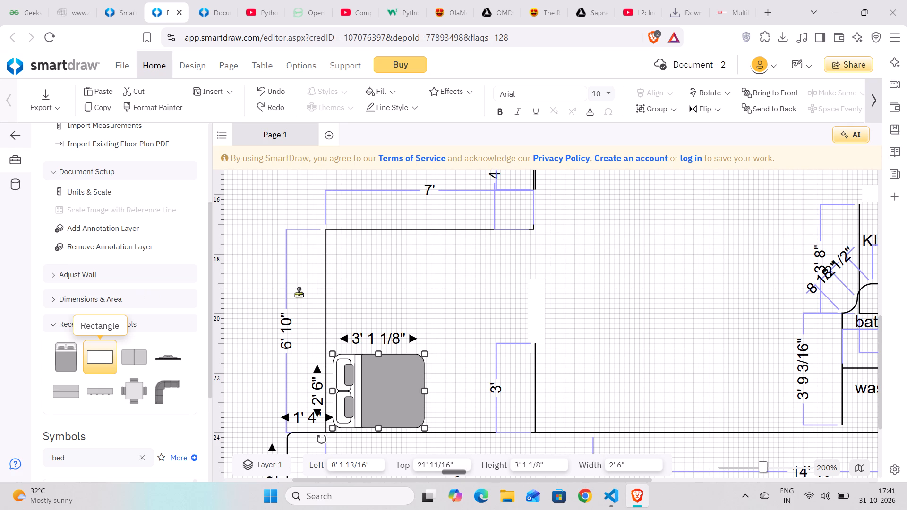
left_click_drag(299, 293, 414, 277)
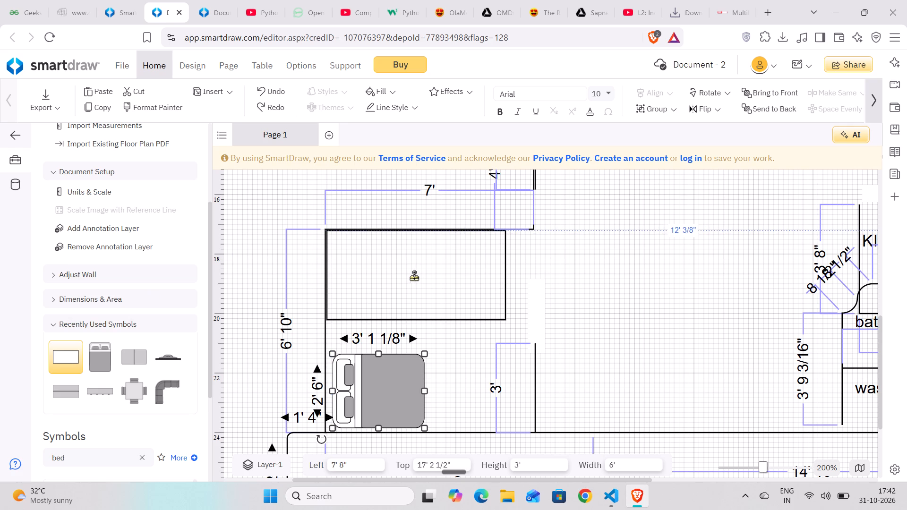
left_click_drag(414, 277, 298, 257)
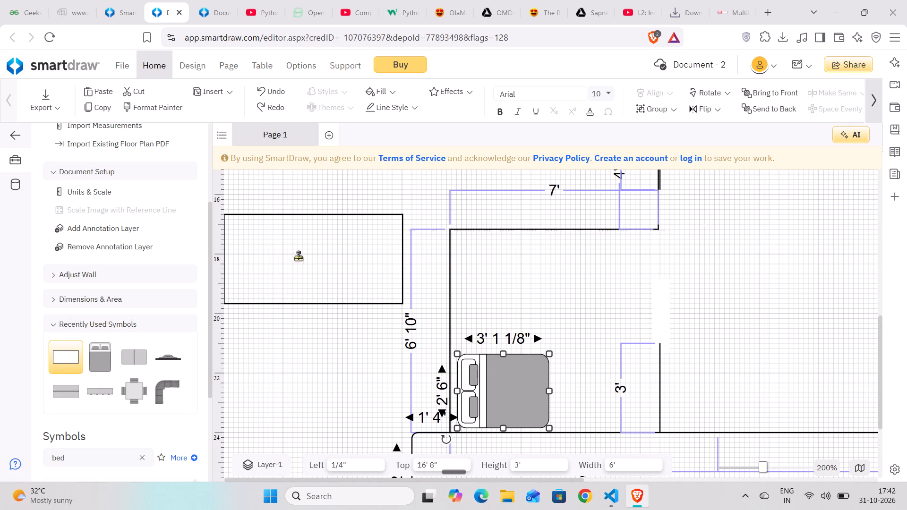
left_click_drag(298, 257, 368, 166)
scroll(325, 357, "down", 1)
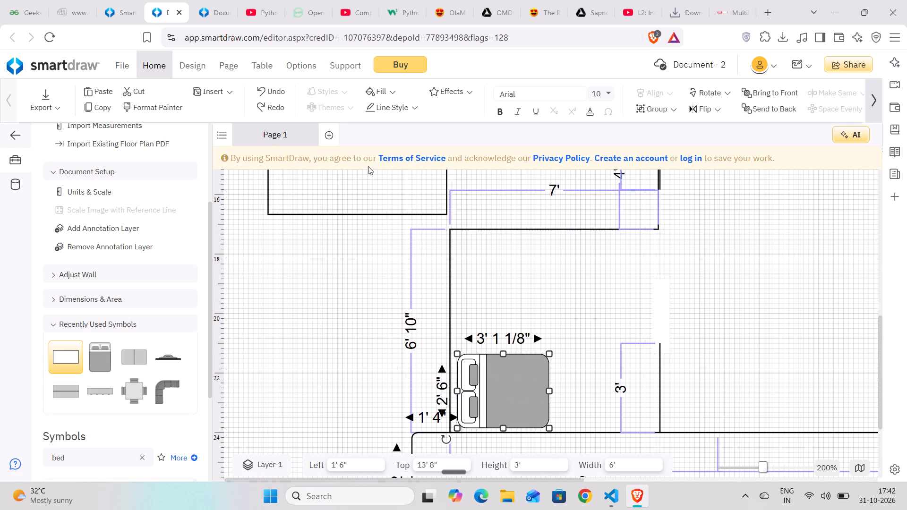
left_click_drag(368, 166, 557, 246)
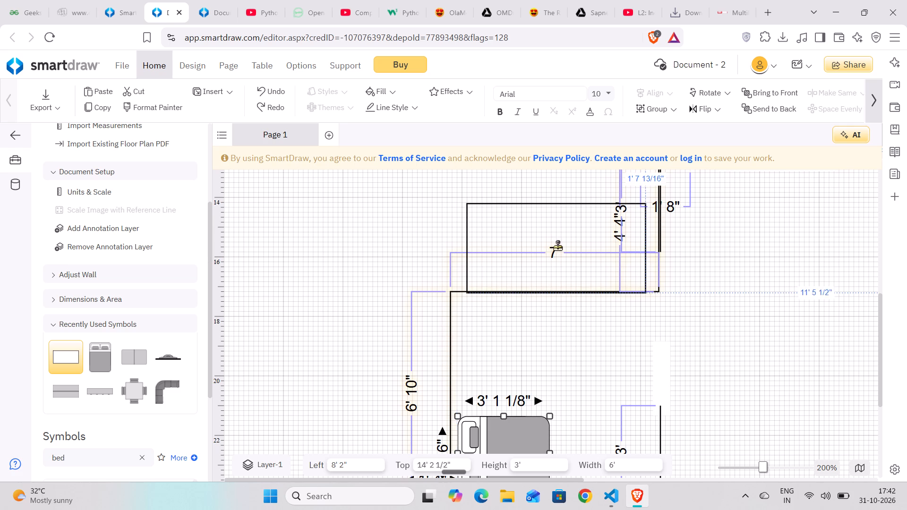
left_click_drag(557, 246, 573, 243)
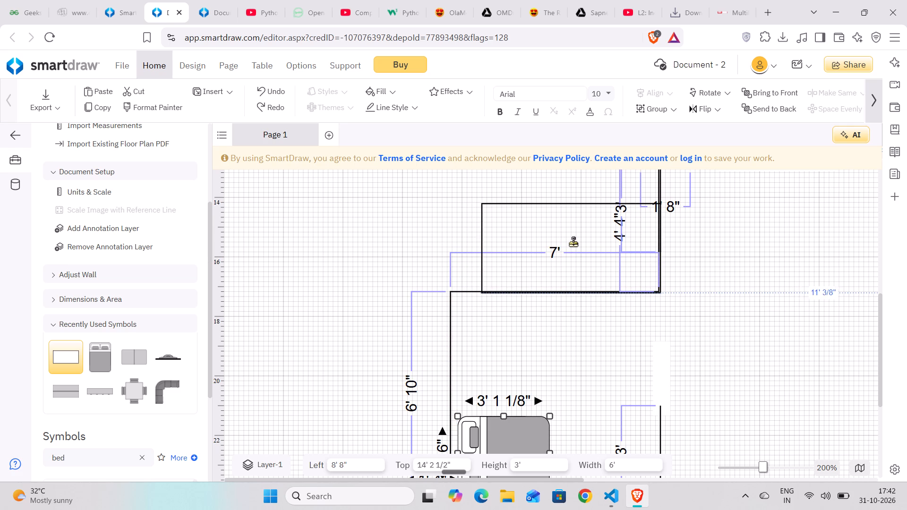
left_click_drag(573, 243, 570, 243)
Shift the rectangle slightly left along the lower room's upper wall and reduce its height to about 2' 4 1/2".
scroll(710, 275, "up", 2)
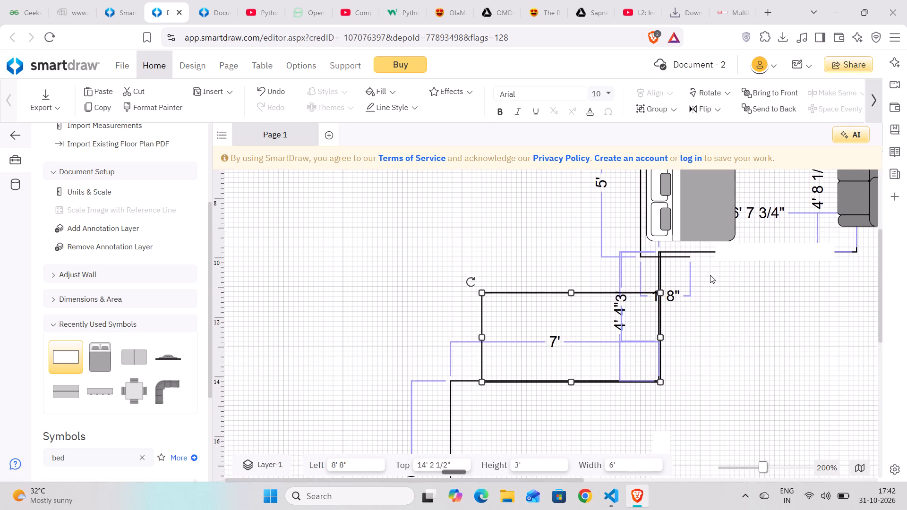
scroll(710, 275, "up", 3)
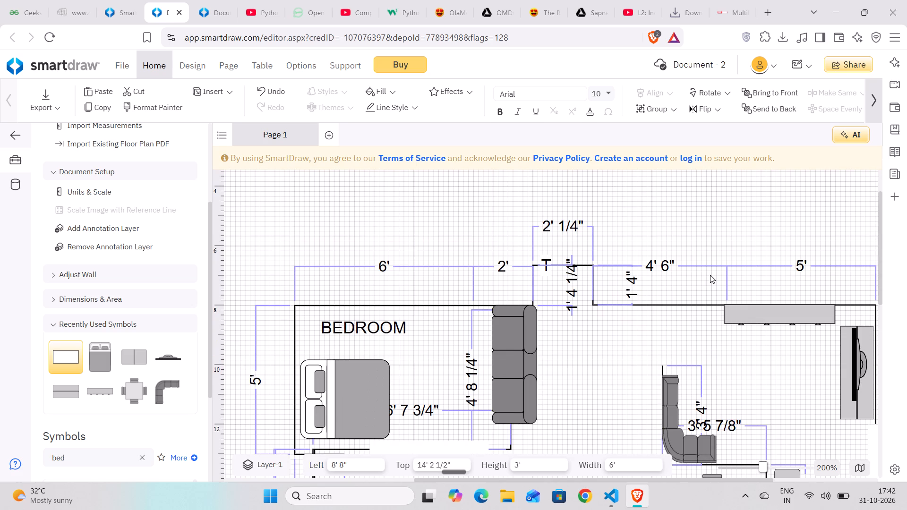
scroll(710, 275, "right", 2)
scroll(710, 275, "up", 1)
scroll(710, 275, "down", 1)
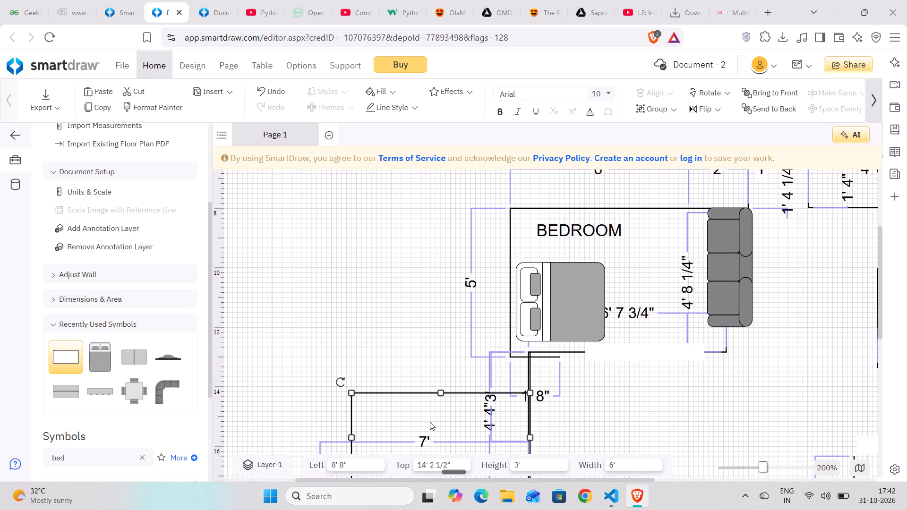
left_click_drag(430, 421, 428, 384)
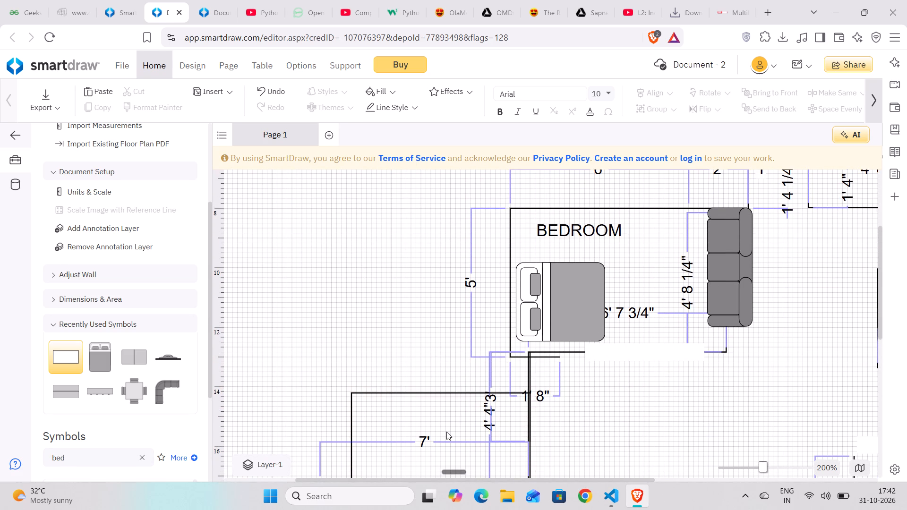
scroll(446, 432, "down", 1)
left_click(395, 350)
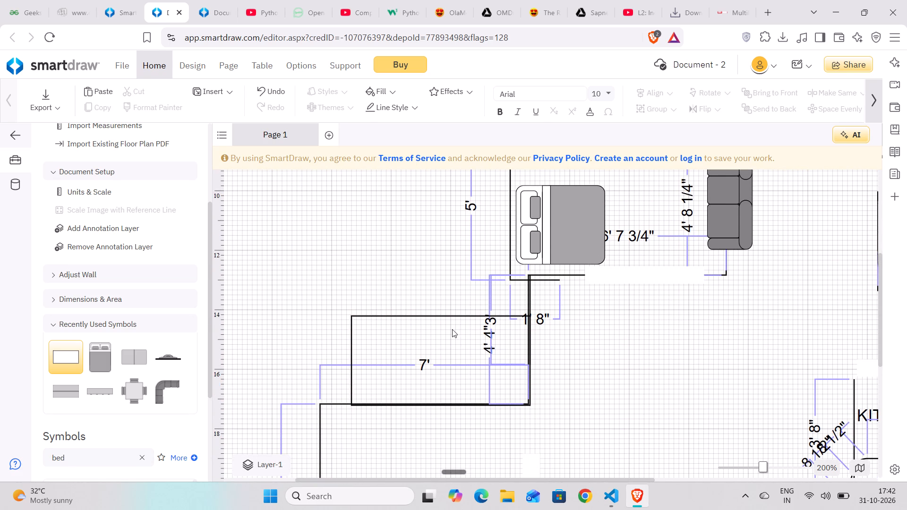
left_click(435, 319)
left_click_drag(435, 354, 417, 323)
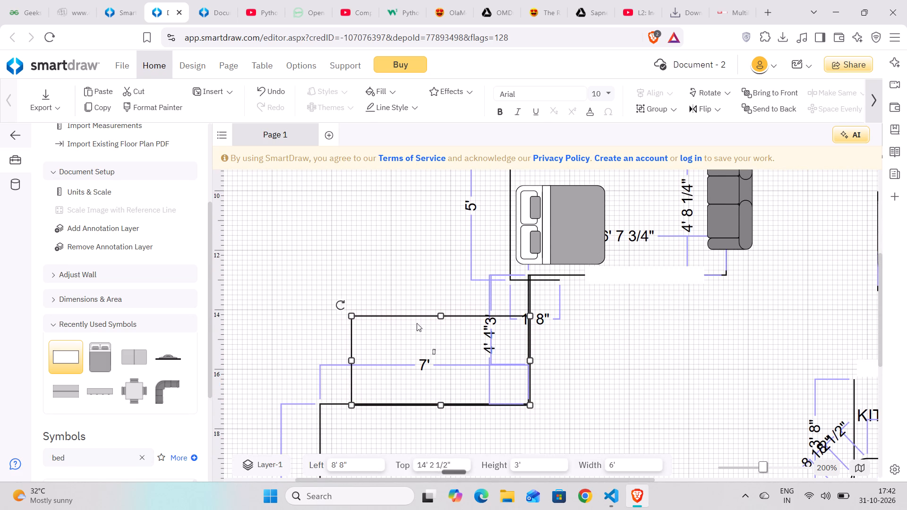
left_click_drag(417, 323, 417, 323)
left_click_drag(441, 314, 426, 317)
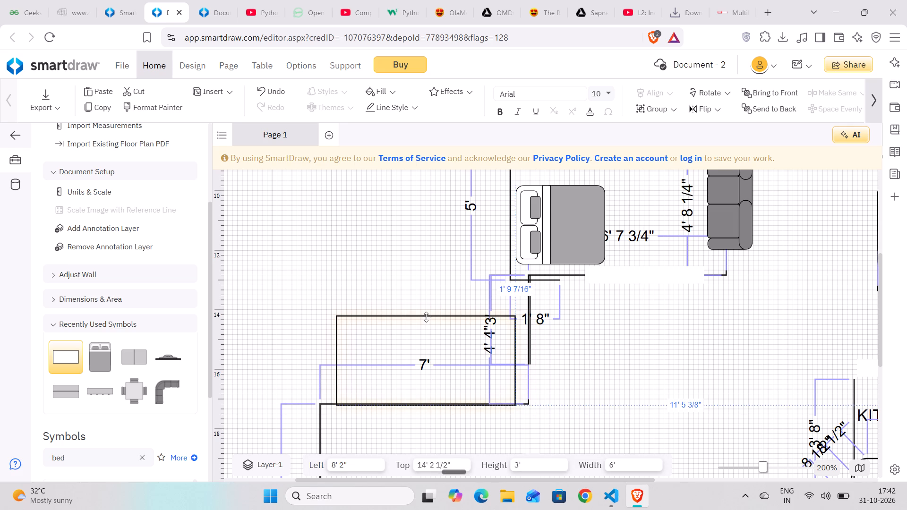
left_click_drag(426, 317, 436, 333)
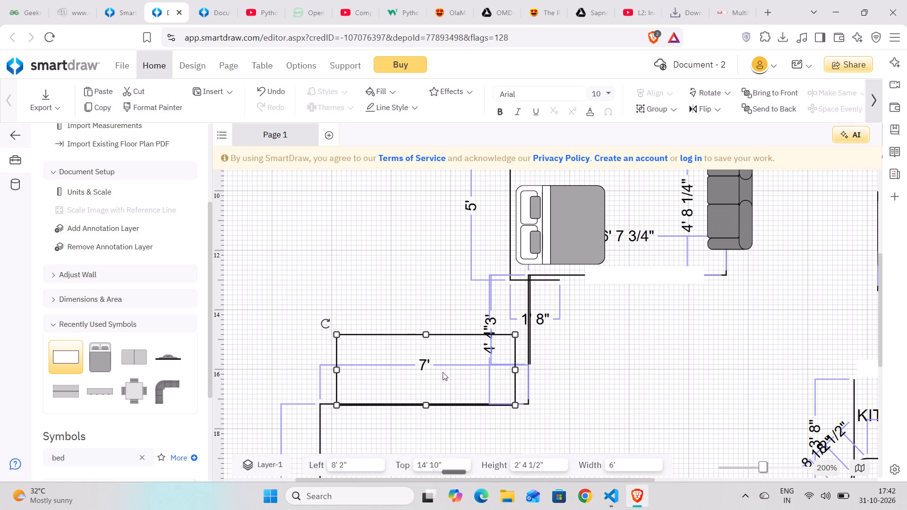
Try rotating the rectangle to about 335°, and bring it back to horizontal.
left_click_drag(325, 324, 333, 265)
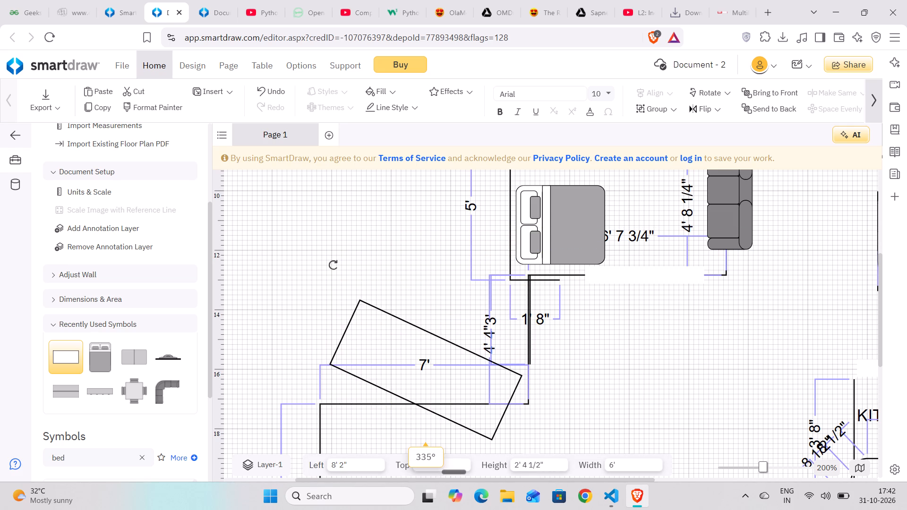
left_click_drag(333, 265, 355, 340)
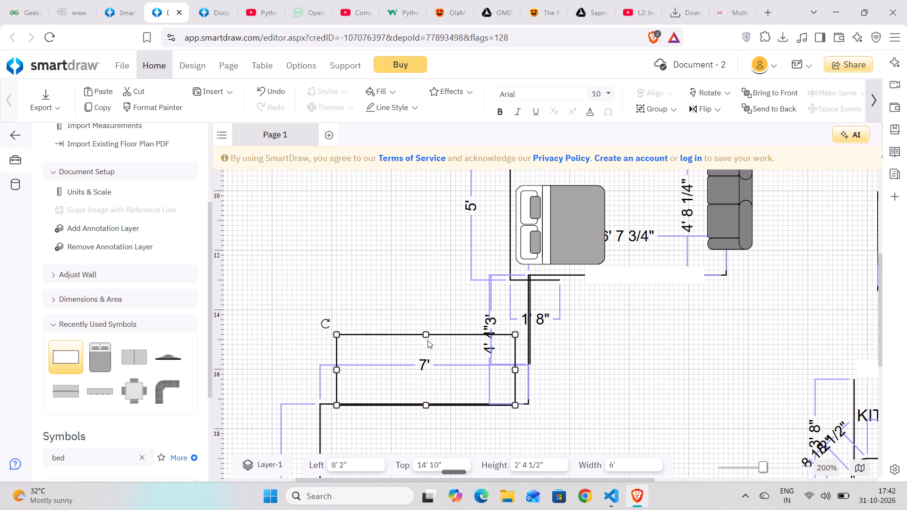
Move the rectangle above the bedroom so it rests on the upper wall, with its left edge aligned to the bedroom's left wall at 14'.
left_click_drag(415, 338, 410, 280)
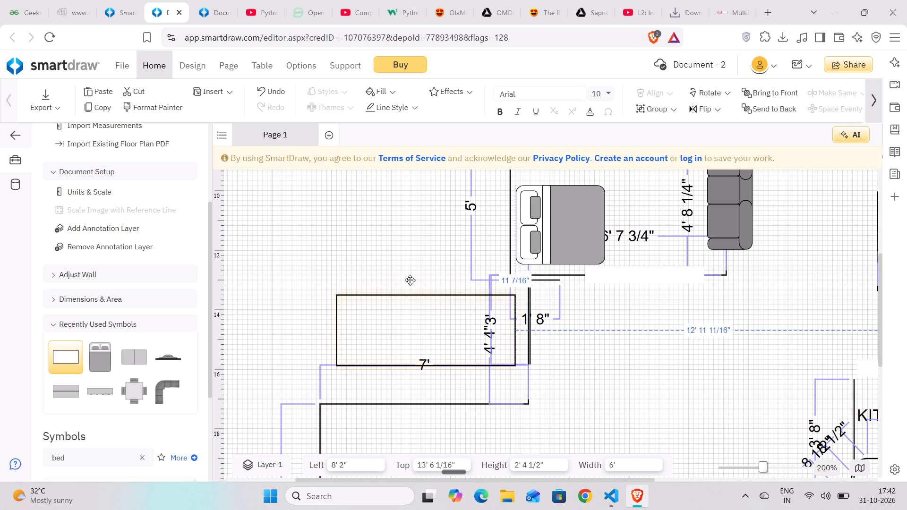
left_click_drag(410, 280, 410, 250)
scroll(410, 250, "up", 3)
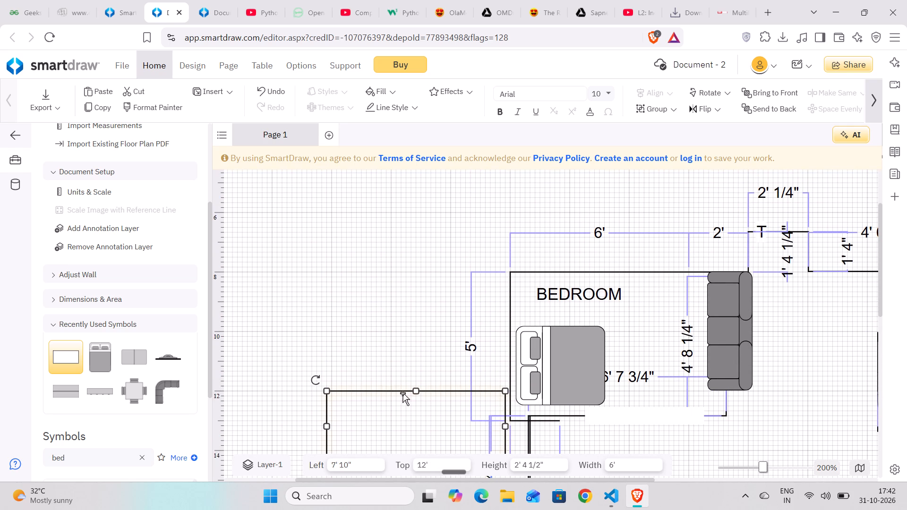
left_click_drag(402, 393, 630, 211)
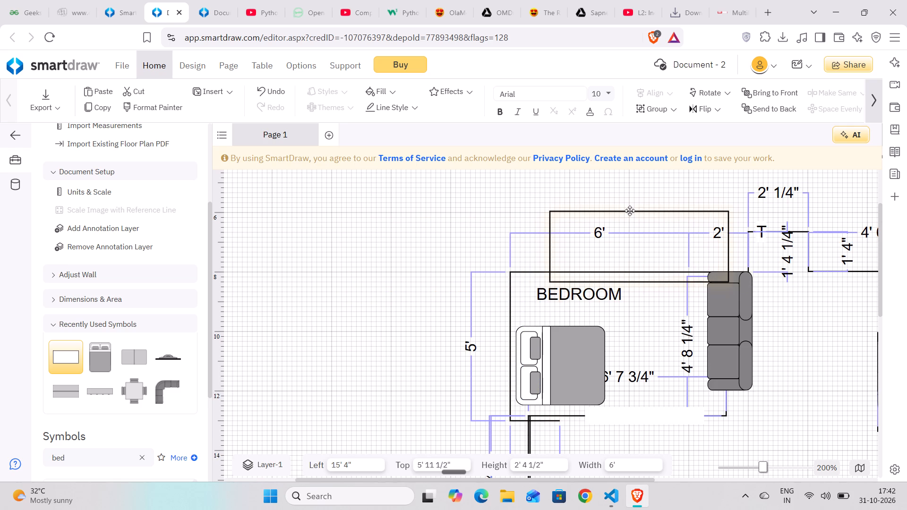
left_click_drag(630, 211, 557, 230)
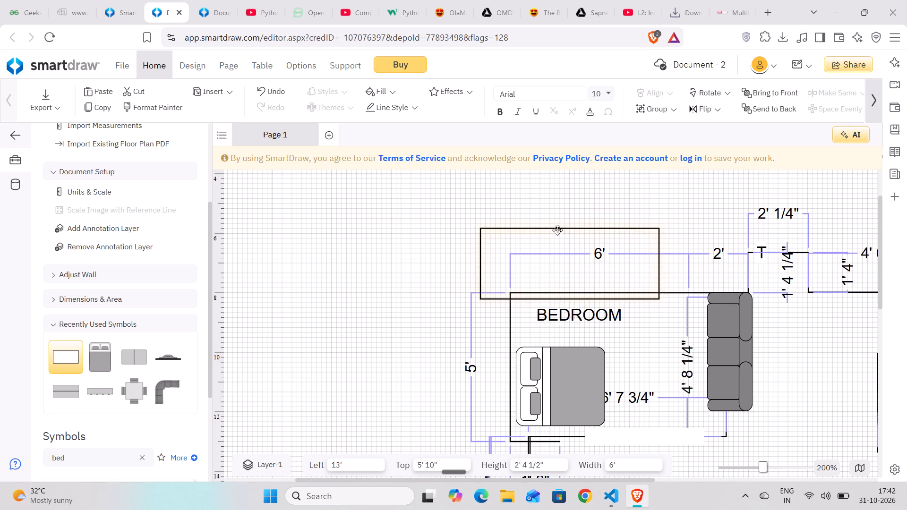
left_click_drag(557, 230, 585, 221)
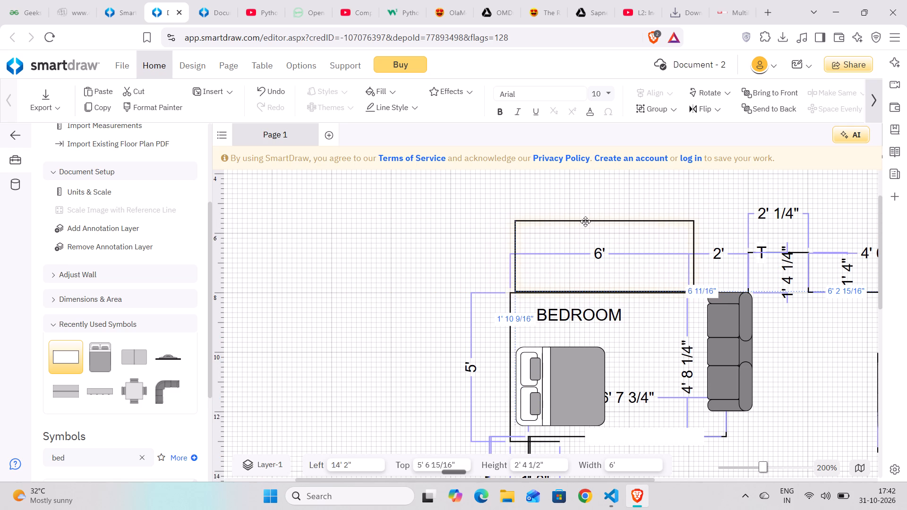
left_click_drag(585, 221, 584, 222)
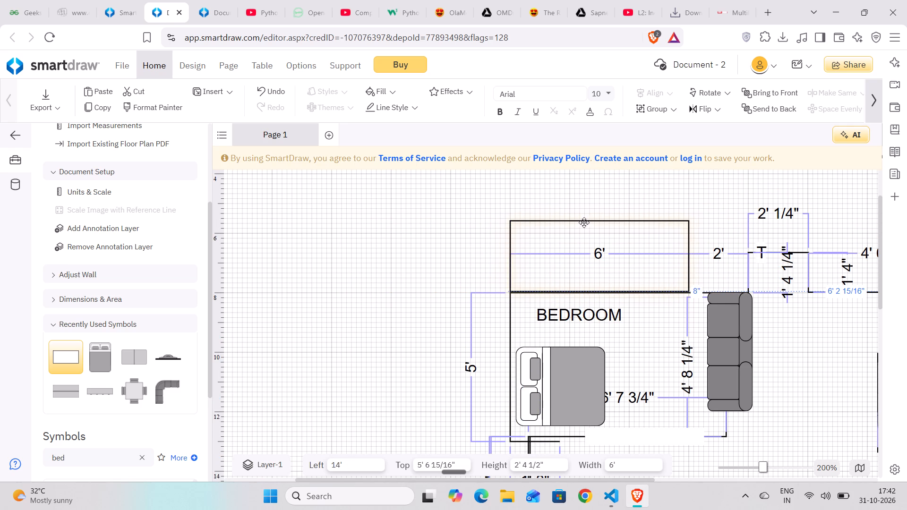
Look over the floor plan around the bedroom, lower room, dining area, kitchen and bathroom, with the rectangle deselected.
scroll(634, 308, "up", 2)
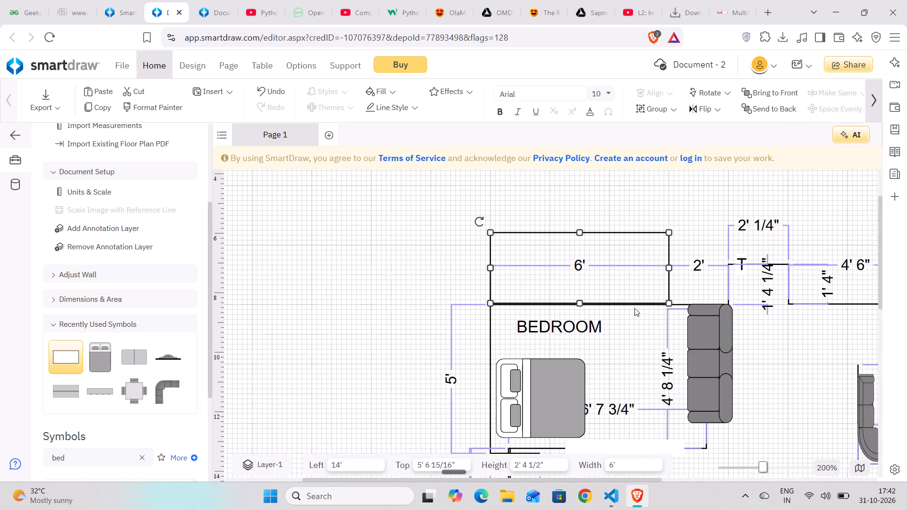
scroll(634, 308, "up", 1)
scroll(634, 308, "down", 1)
left_click(578, 335)
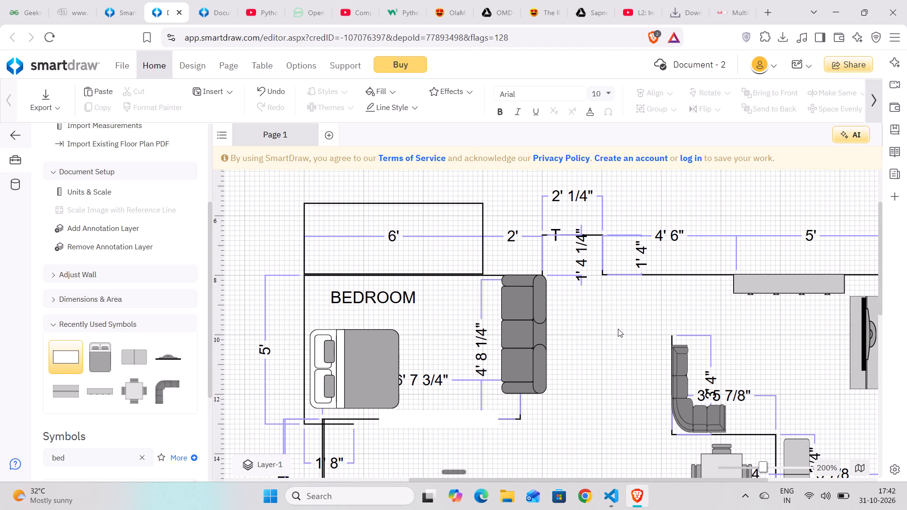
scroll(618, 329, "left", 2)
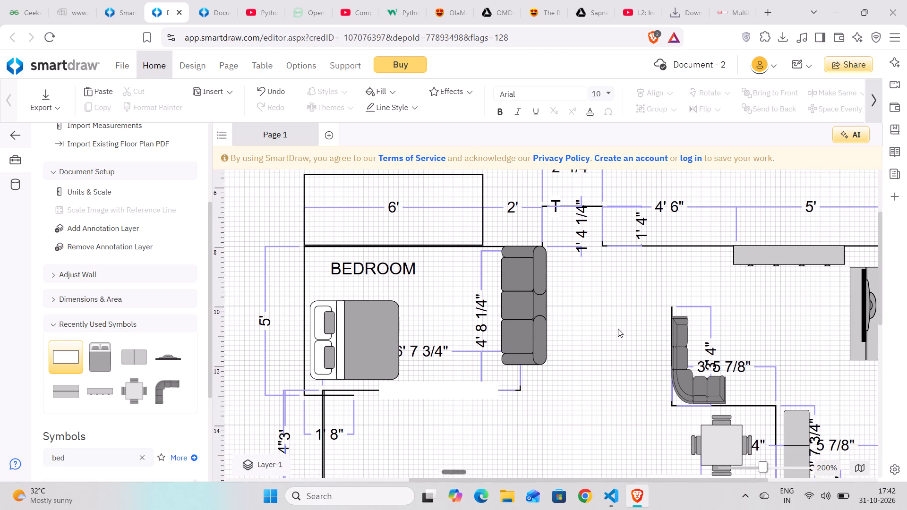
scroll(618, 329, "left", 1)
scroll(618, 329, "down", 3)
scroll(334, 296, "right", 1)
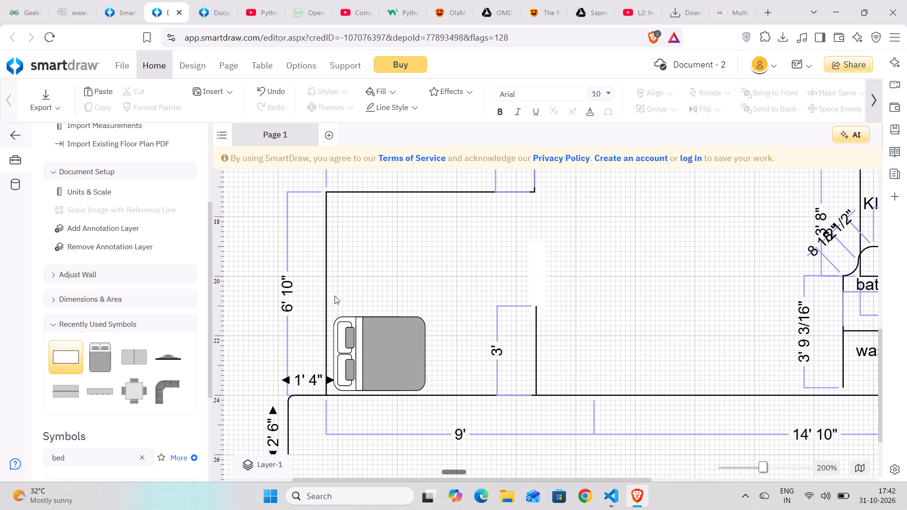
scroll(334, 296, "right", 1)
scroll(527, 344, "up", 1)
scroll(337, 333, "right", 3)
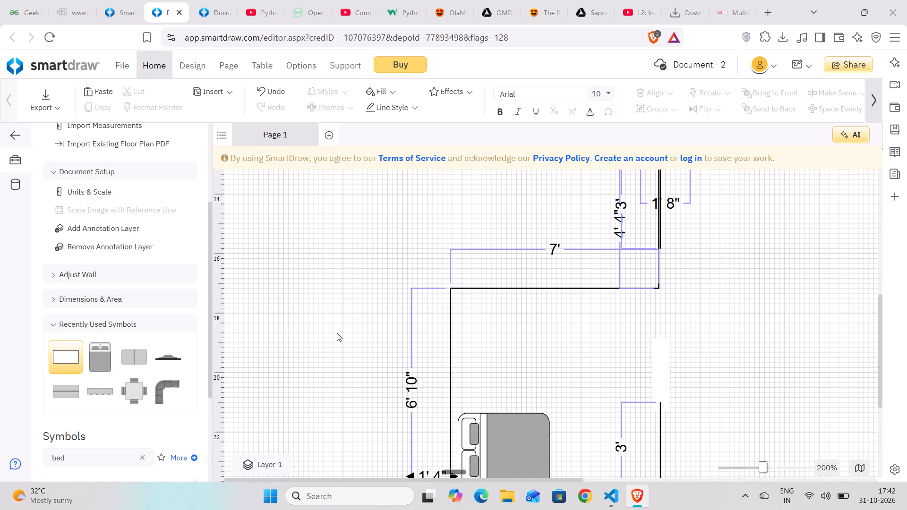
scroll(337, 333, "left", 4)
scroll(337, 333, "down", 1)
scroll(337, 333, "up", 2)
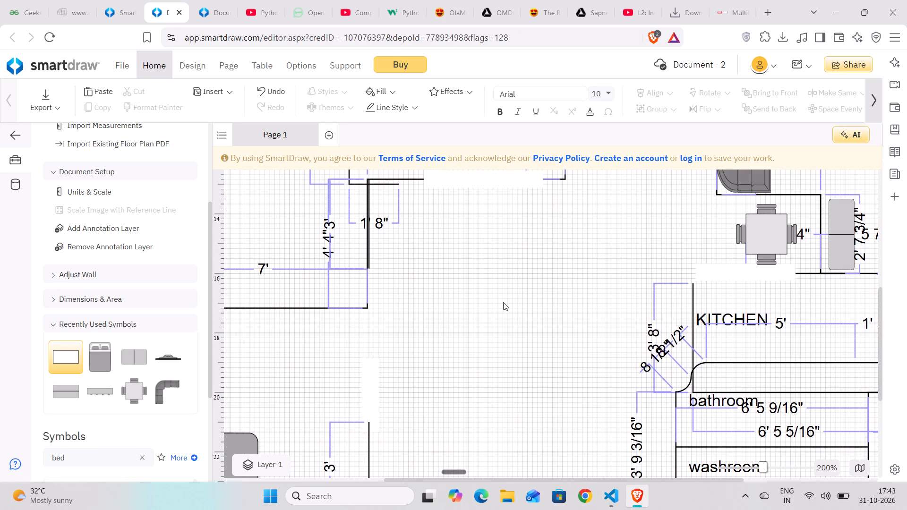
scroll(503, 302, "up", 1)
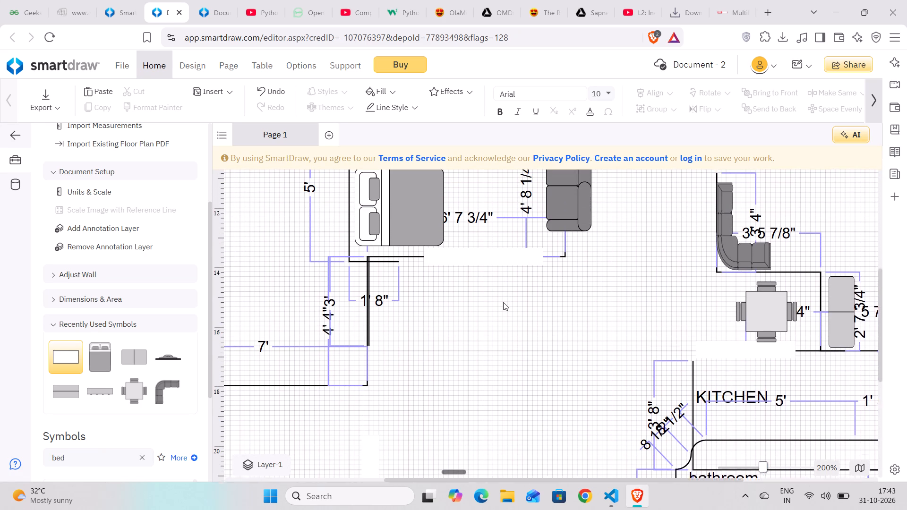
scroll(503, 302, "up", 1)
scroll(600, 376, "down", 1)
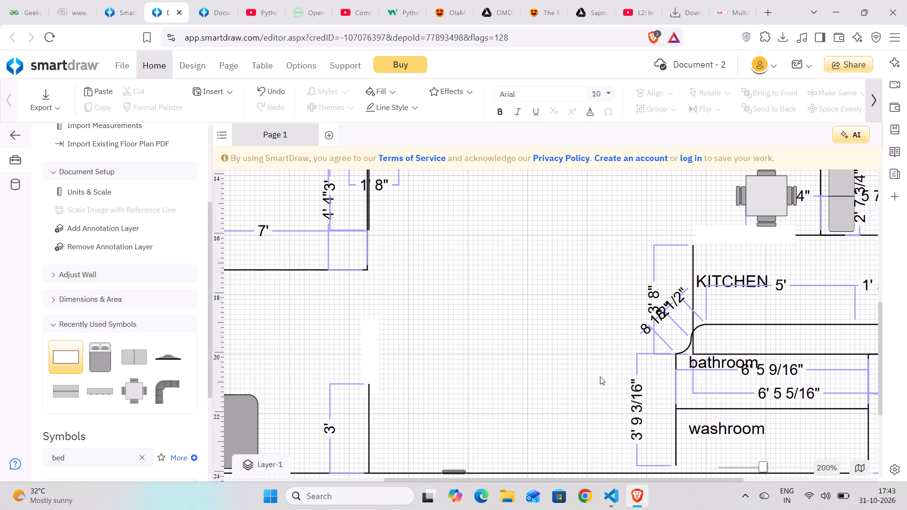
scroll(600, 376, "up", 1)
scroll(510, 356, "up", 1)
scroll(510, 356, "down", 1)
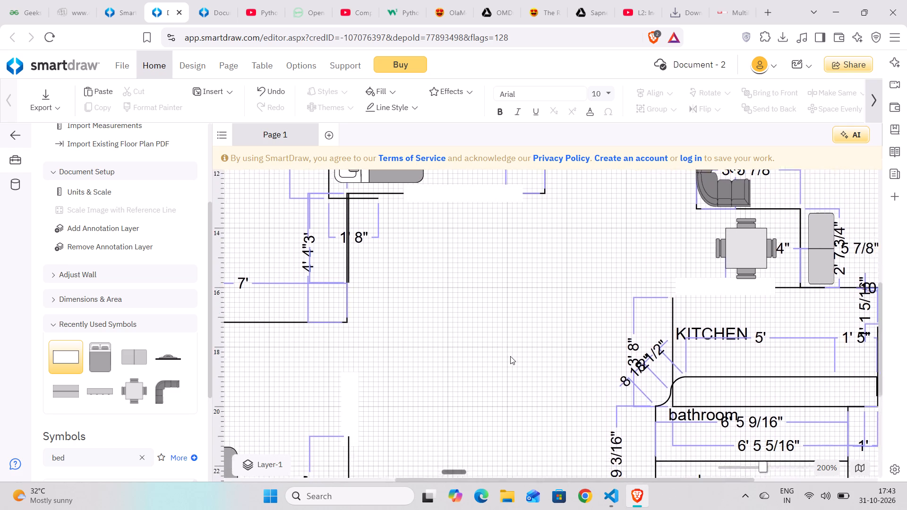
Slide the wall opening on the lower room's right side down near the bottom wall, at a top position of 22' 8 1/2".
scroll(510, 356, "down", 1)
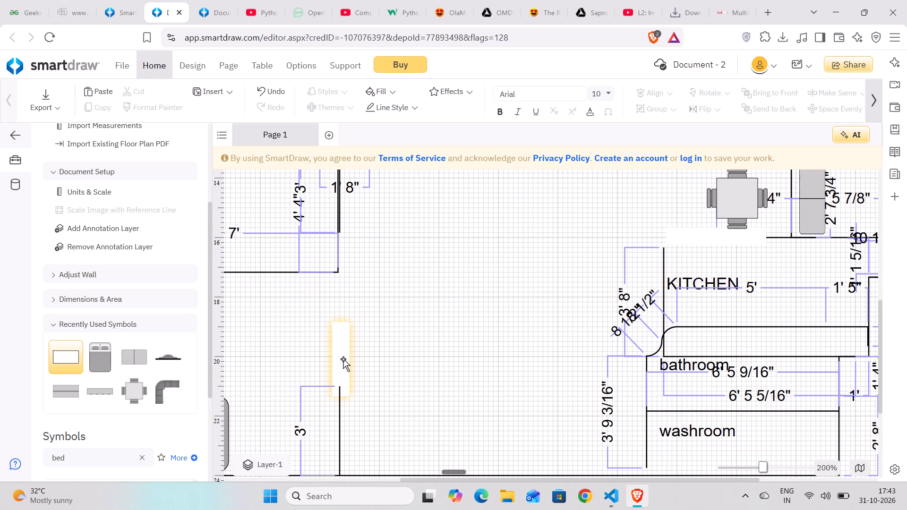
left_click(343, 359)
left_click_drag(343, 359, 342, 437)
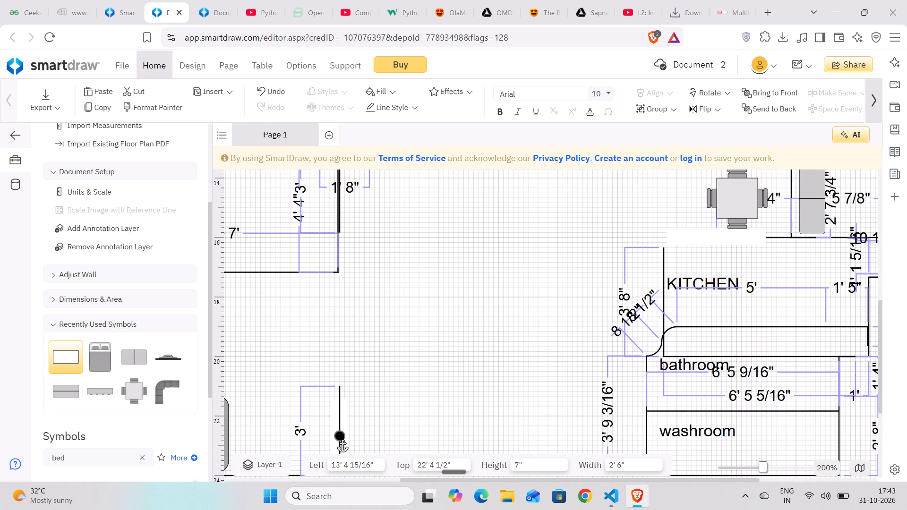
left_click_drag(342, 437, 342, 446)
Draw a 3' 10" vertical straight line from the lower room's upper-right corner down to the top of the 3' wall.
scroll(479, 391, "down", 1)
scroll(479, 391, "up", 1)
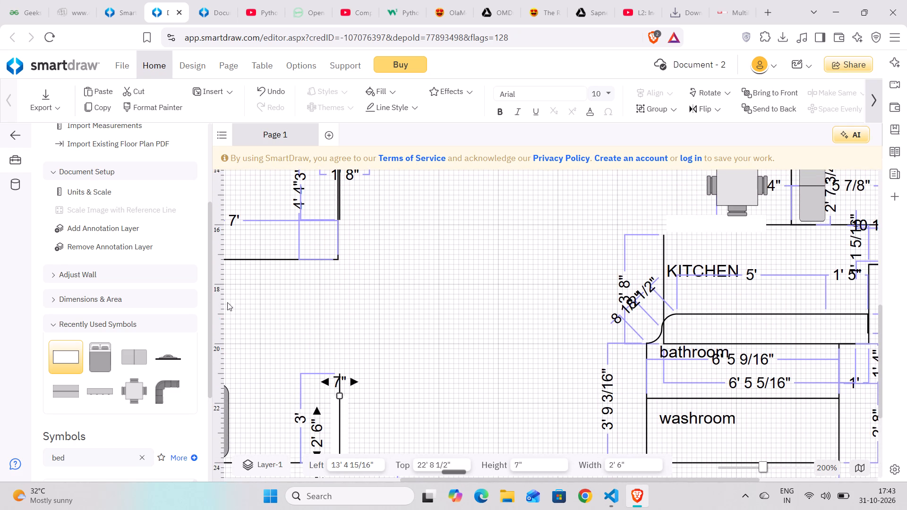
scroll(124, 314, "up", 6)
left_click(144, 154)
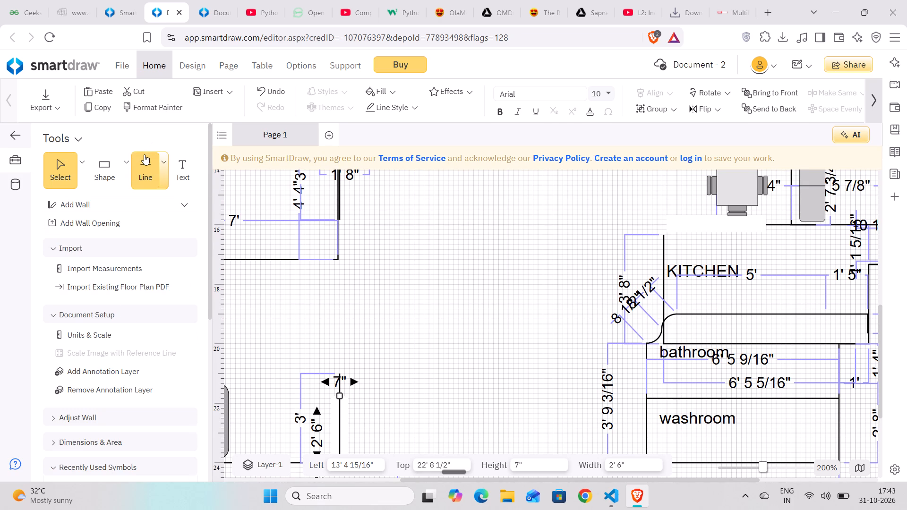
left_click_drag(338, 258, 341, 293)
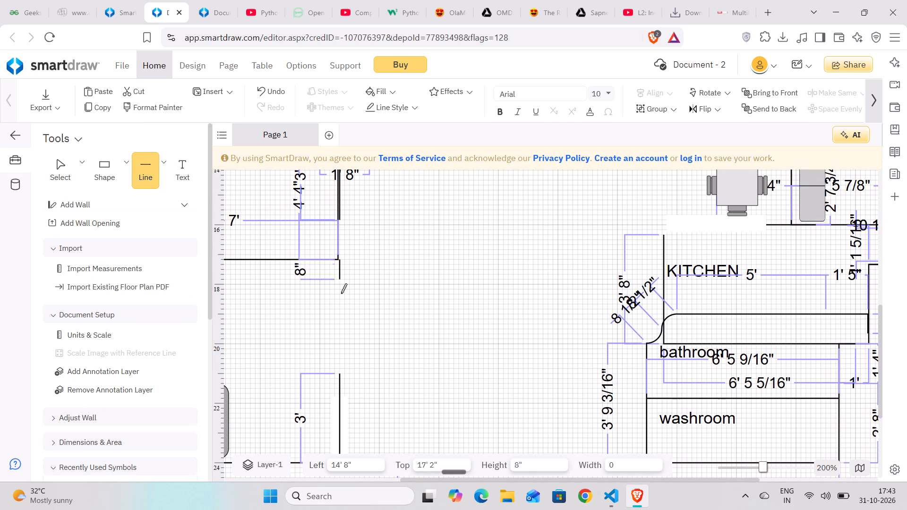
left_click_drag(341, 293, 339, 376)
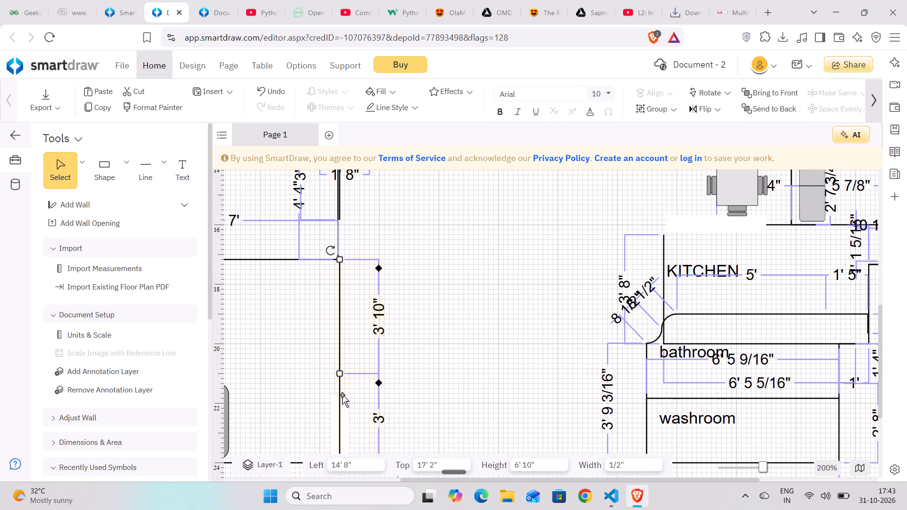
Delete the joined vertical wall on the lower room's right side.
left_click(342, 395)
key("Delete")
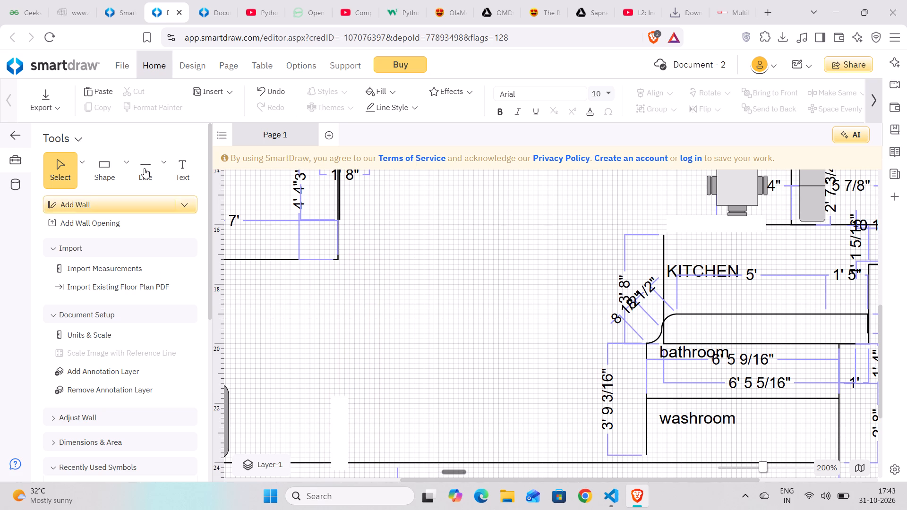
Draw a 4' 6" vertical straight line from the lower room's upper-right corner down to the wall opening.
left_click(145, 168)
left_click_drag(337, 258, 338, 391)
Move the bedroom's bed into the lower-left corner against the walls, at left 14' 2 1/4" and top 9' 11 3/4".
scroll(504, 368, "up", 1)
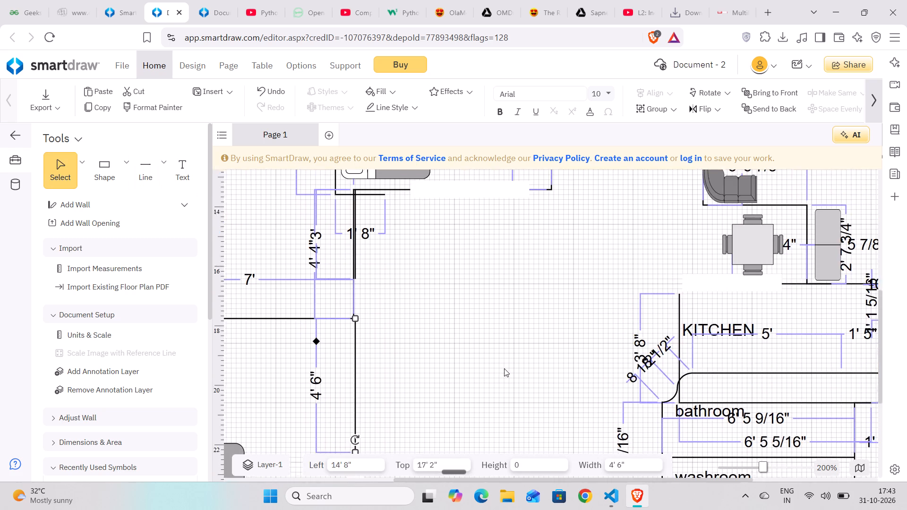
scroll(504, 368, "up", 1)
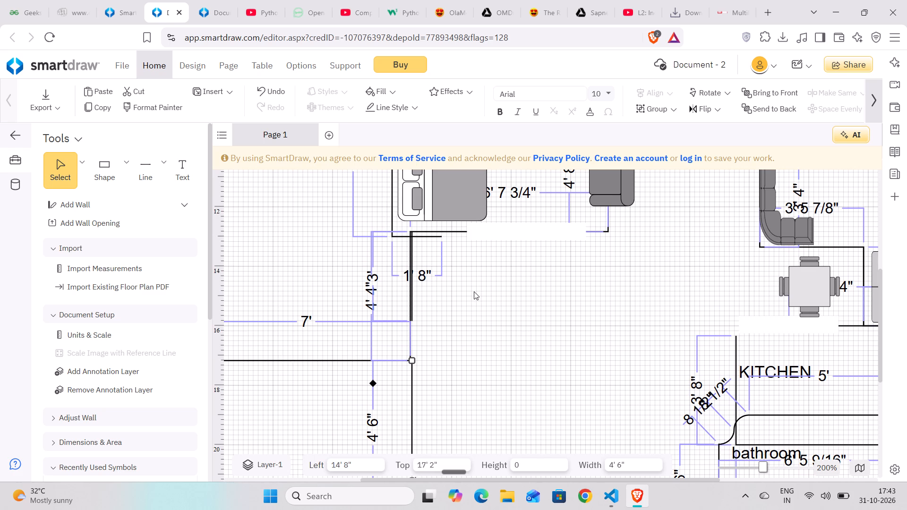
scroll(583, 293, "up", 1)
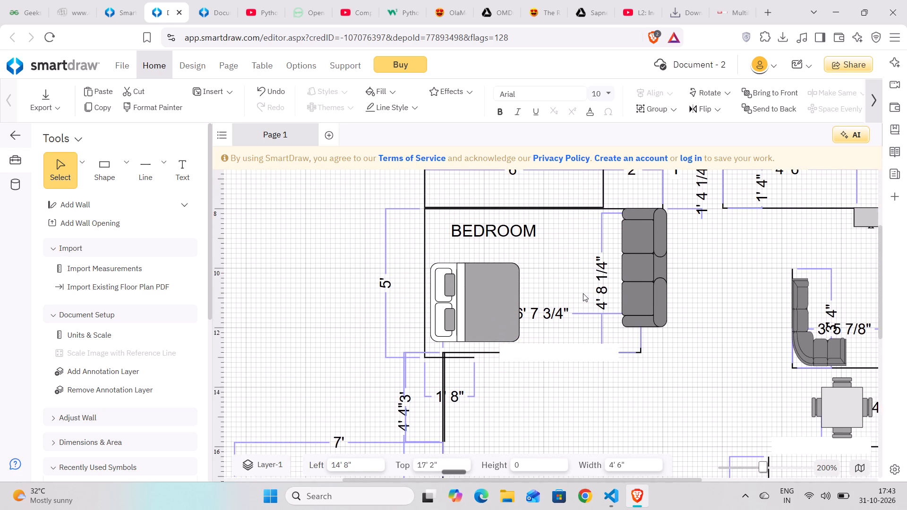
scroll(583, 293, "up", 1)
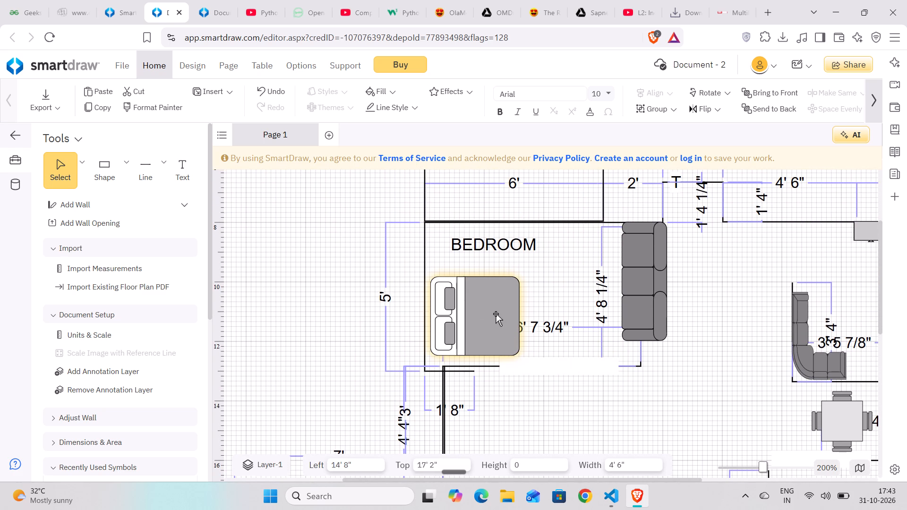
left_click_drag(496, 314, 496, 322)
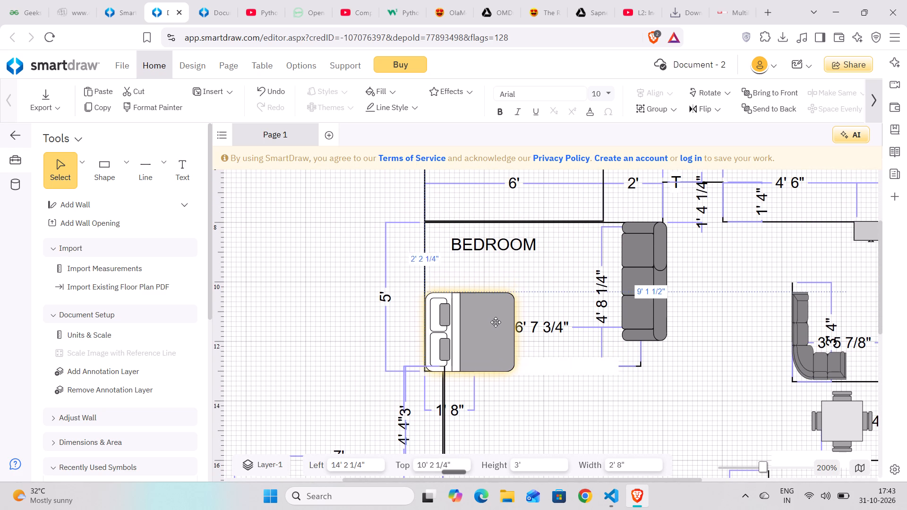
left_click_drag(496, 322, 494, 324)
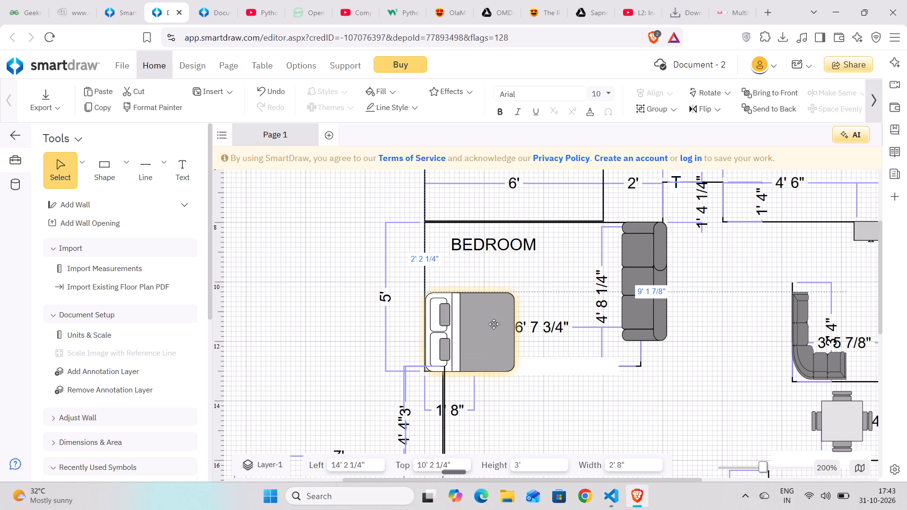
left_click_drag(494, 324, 494, 323)
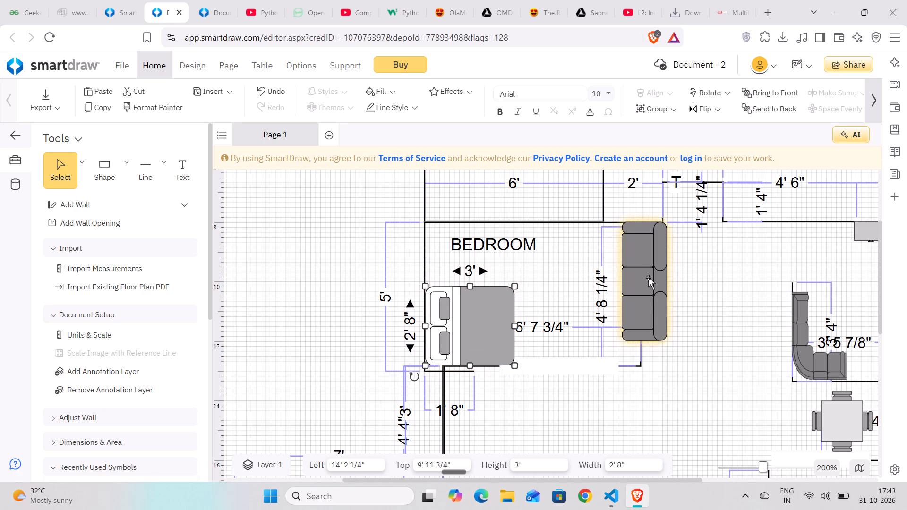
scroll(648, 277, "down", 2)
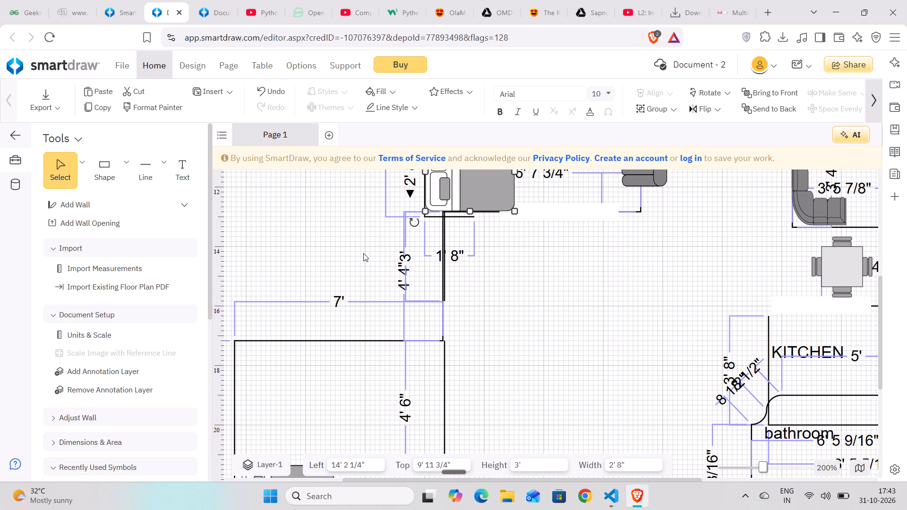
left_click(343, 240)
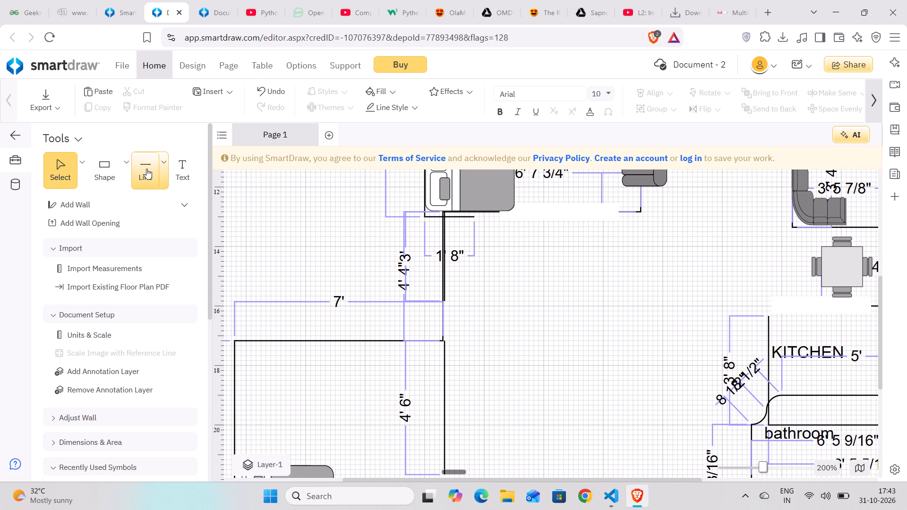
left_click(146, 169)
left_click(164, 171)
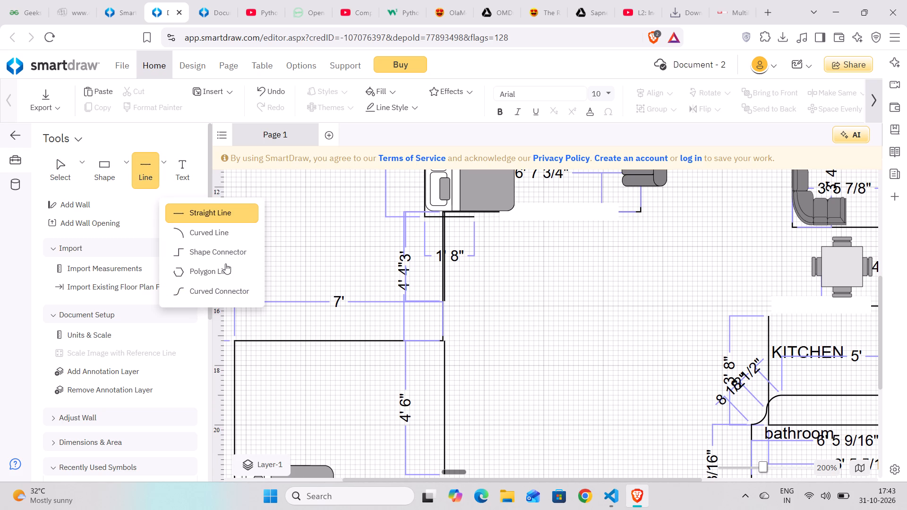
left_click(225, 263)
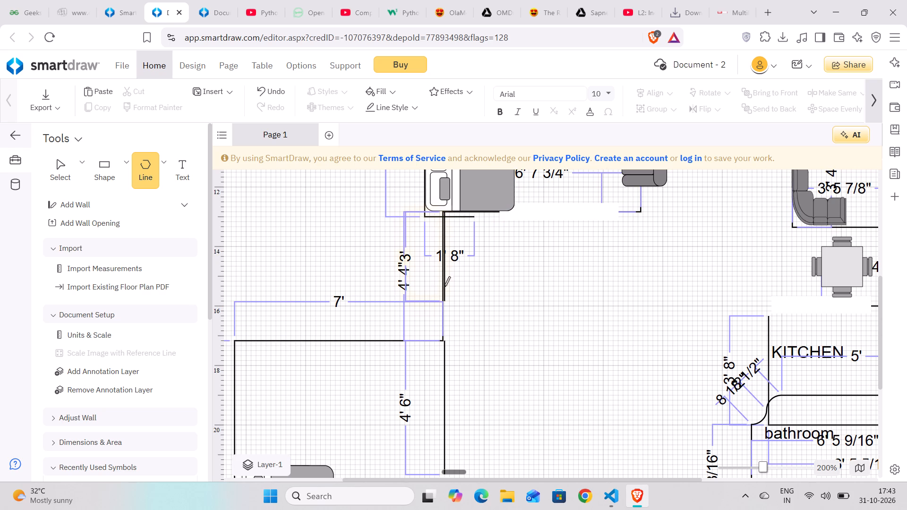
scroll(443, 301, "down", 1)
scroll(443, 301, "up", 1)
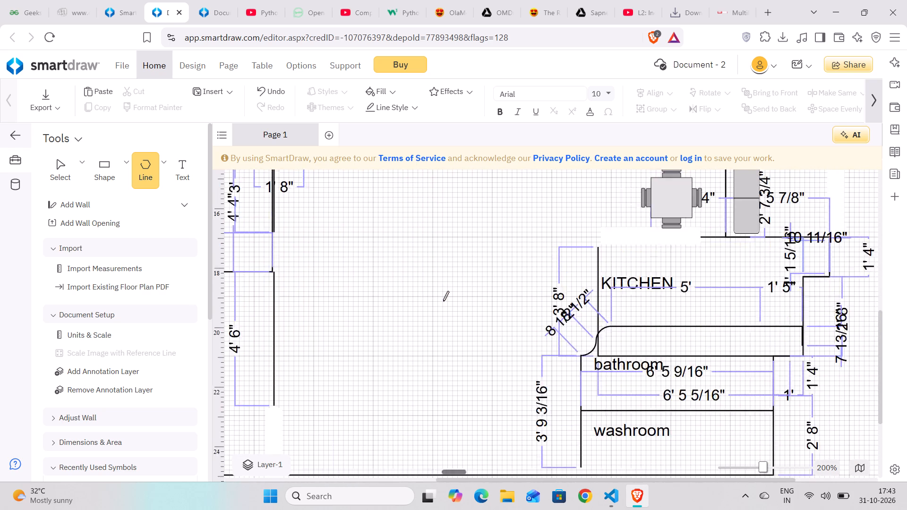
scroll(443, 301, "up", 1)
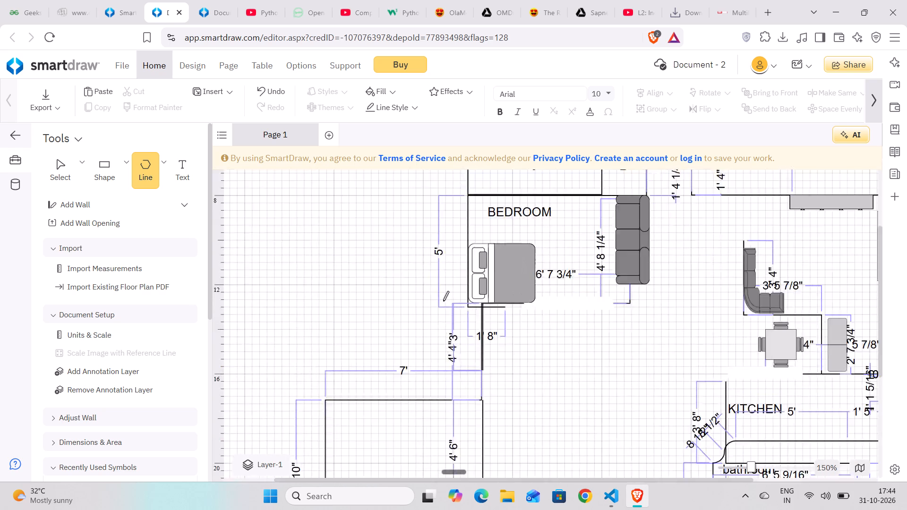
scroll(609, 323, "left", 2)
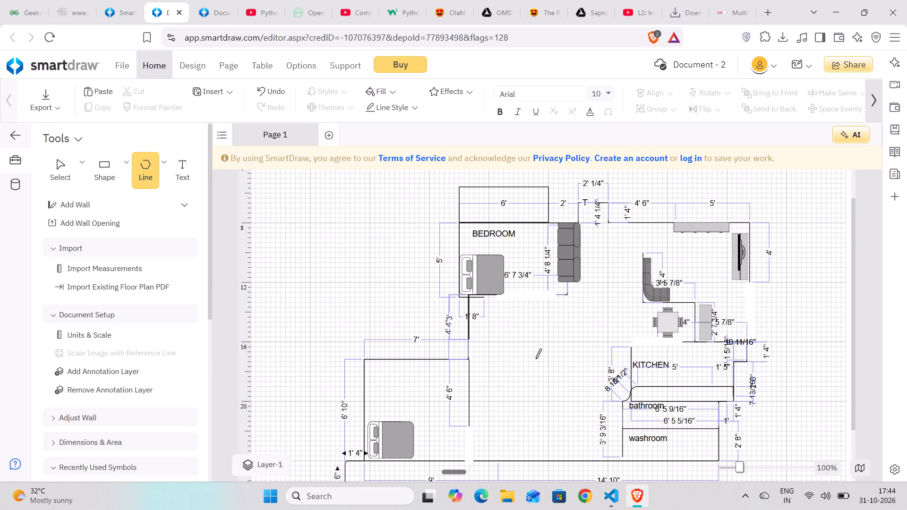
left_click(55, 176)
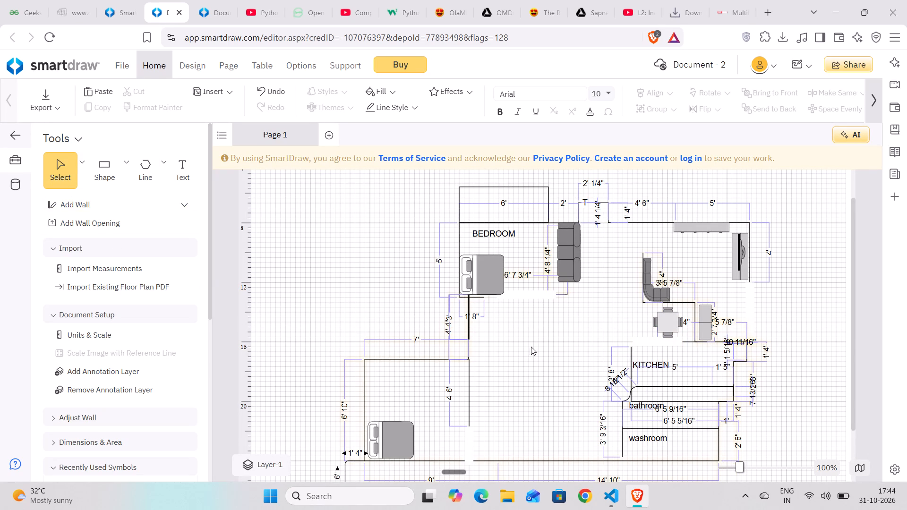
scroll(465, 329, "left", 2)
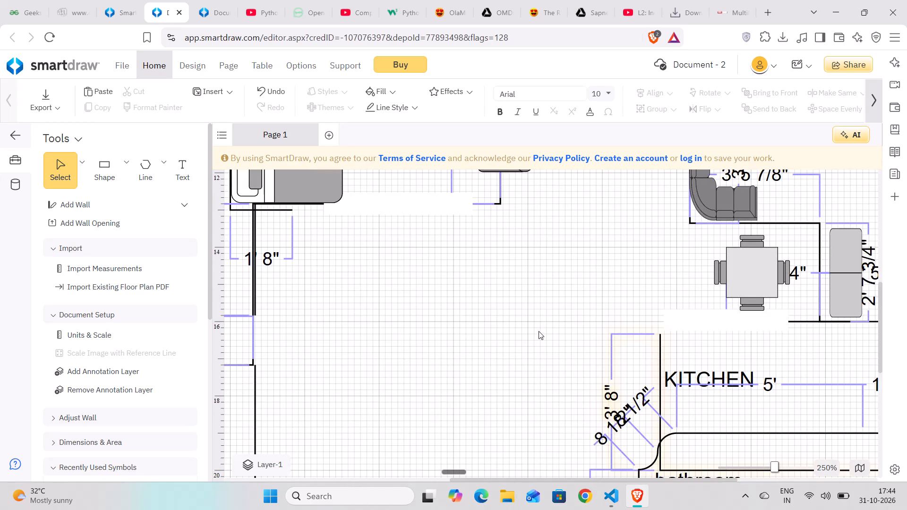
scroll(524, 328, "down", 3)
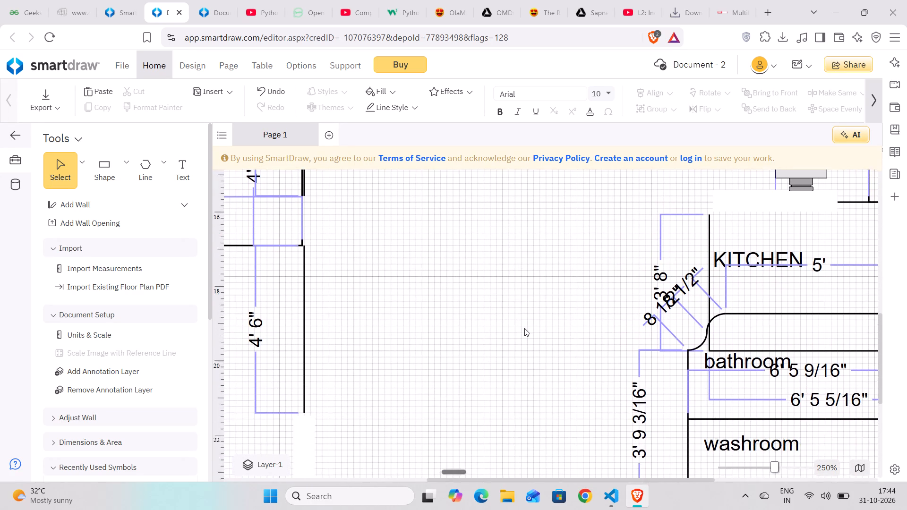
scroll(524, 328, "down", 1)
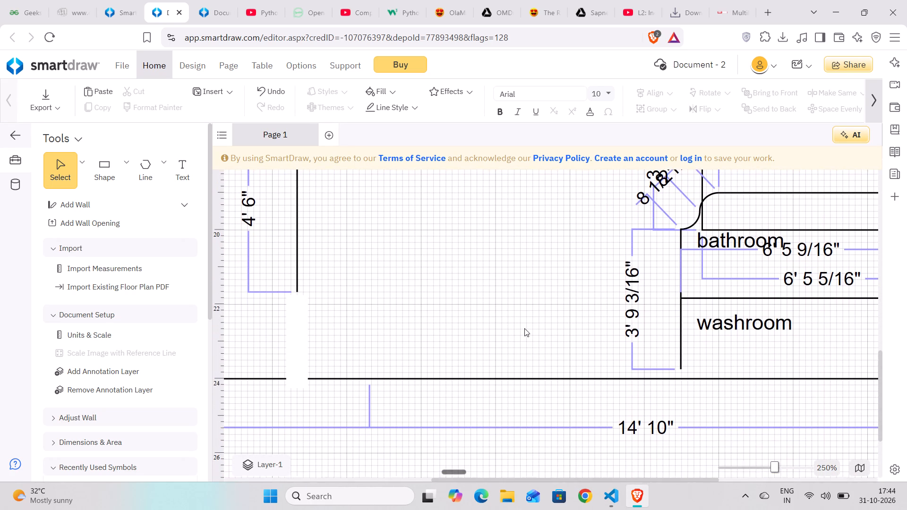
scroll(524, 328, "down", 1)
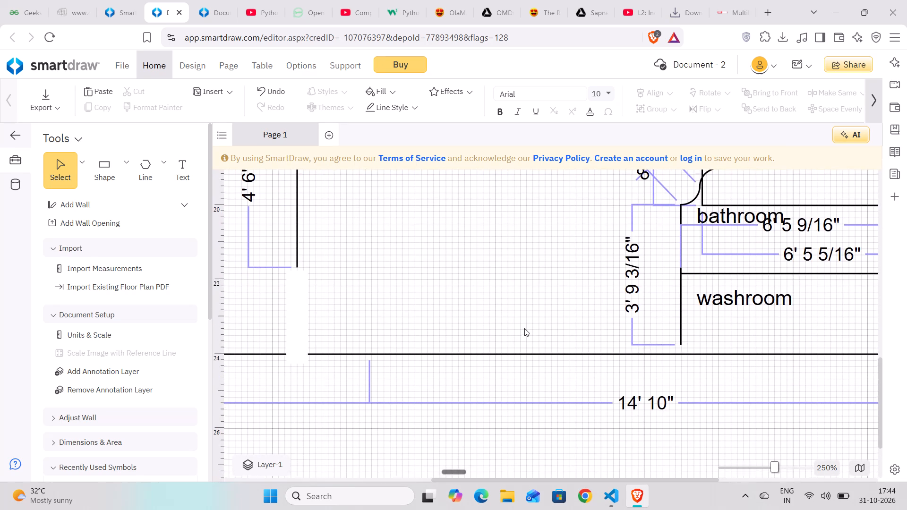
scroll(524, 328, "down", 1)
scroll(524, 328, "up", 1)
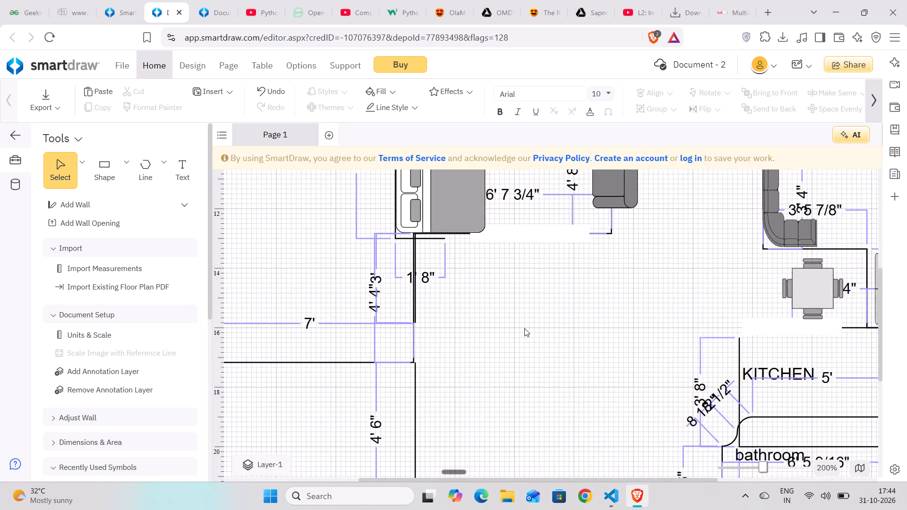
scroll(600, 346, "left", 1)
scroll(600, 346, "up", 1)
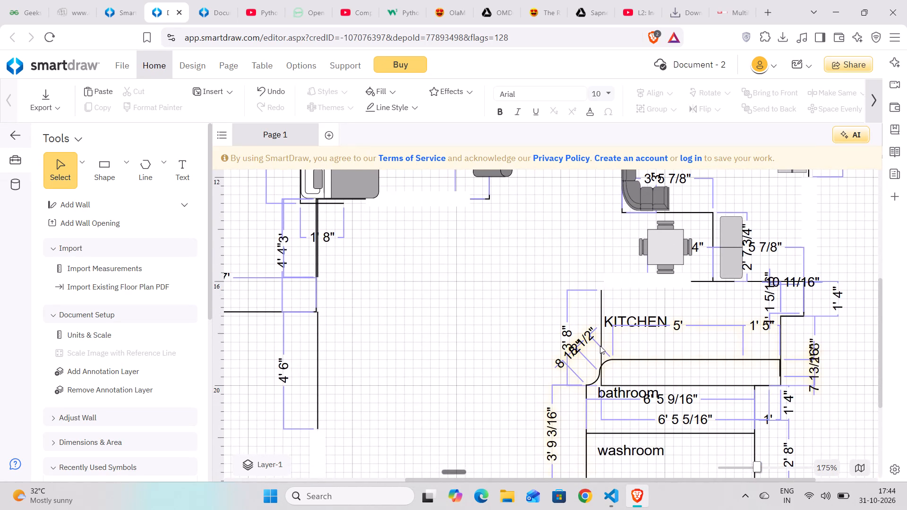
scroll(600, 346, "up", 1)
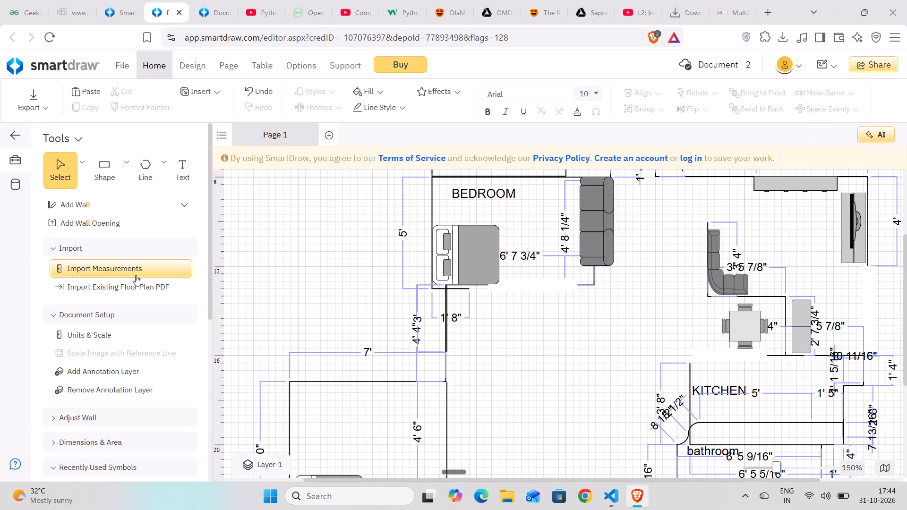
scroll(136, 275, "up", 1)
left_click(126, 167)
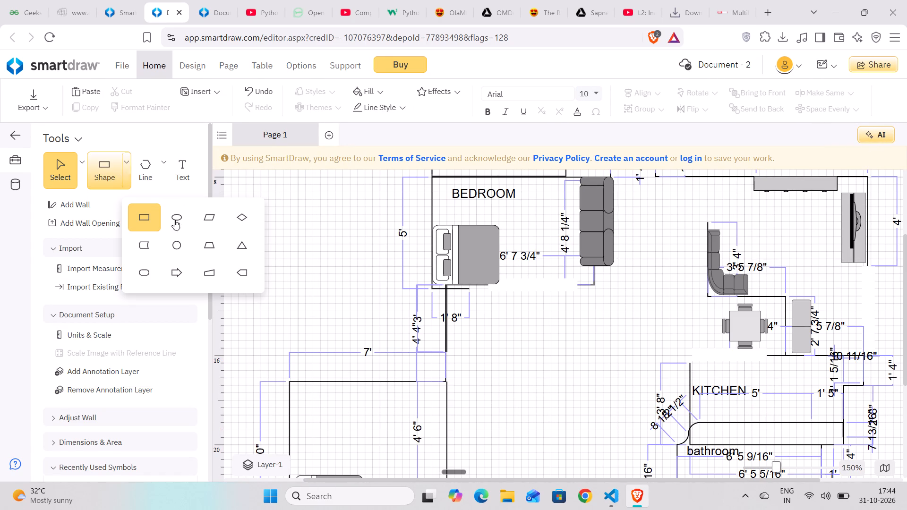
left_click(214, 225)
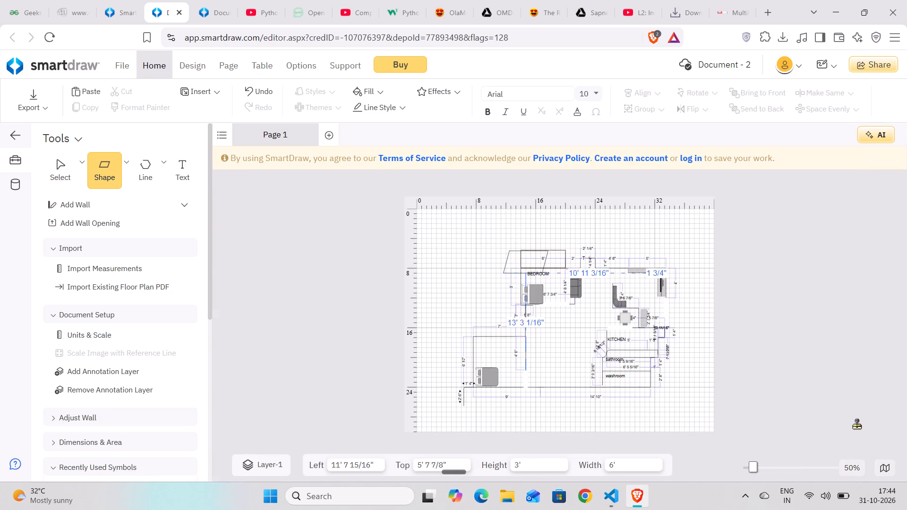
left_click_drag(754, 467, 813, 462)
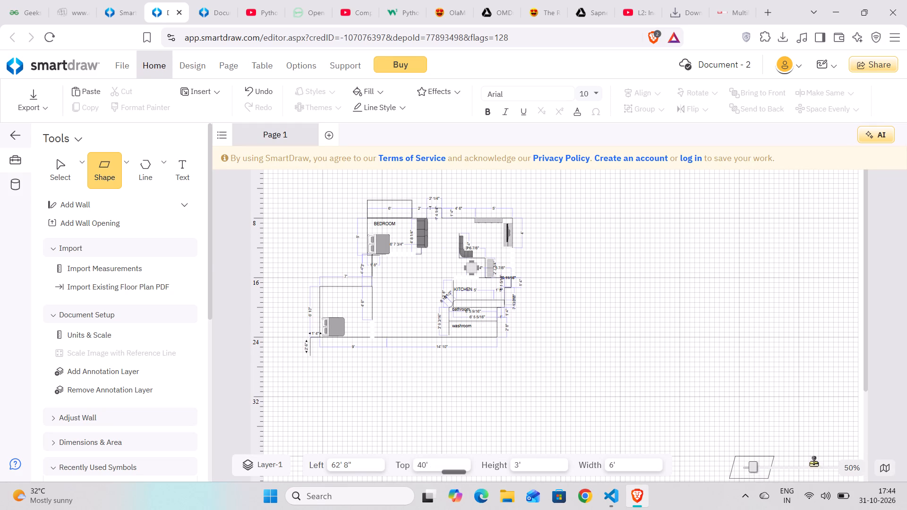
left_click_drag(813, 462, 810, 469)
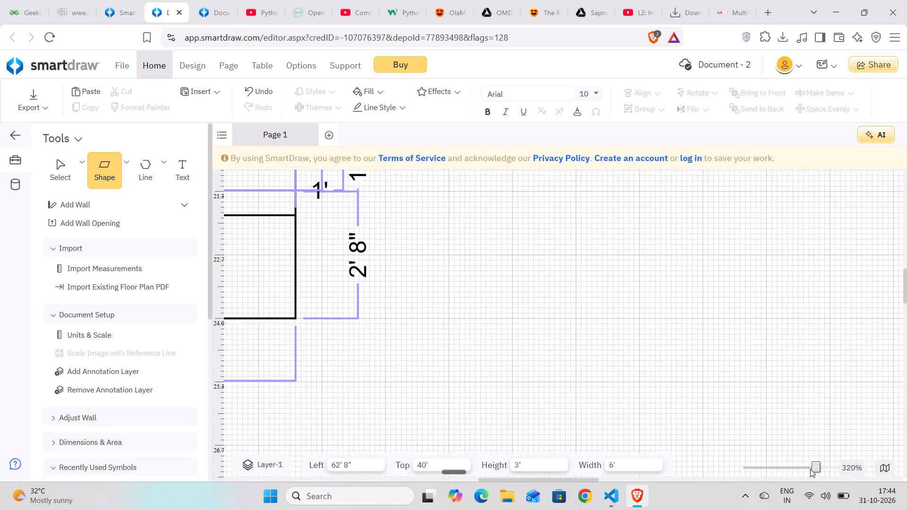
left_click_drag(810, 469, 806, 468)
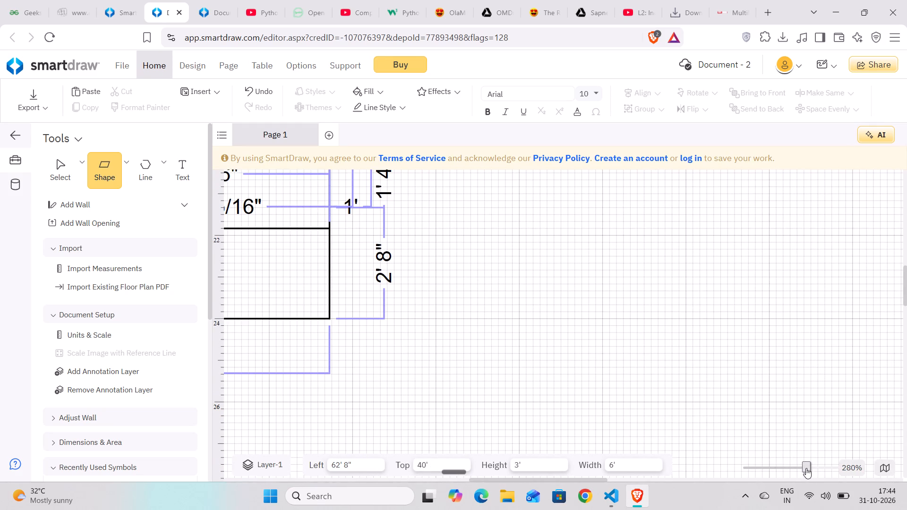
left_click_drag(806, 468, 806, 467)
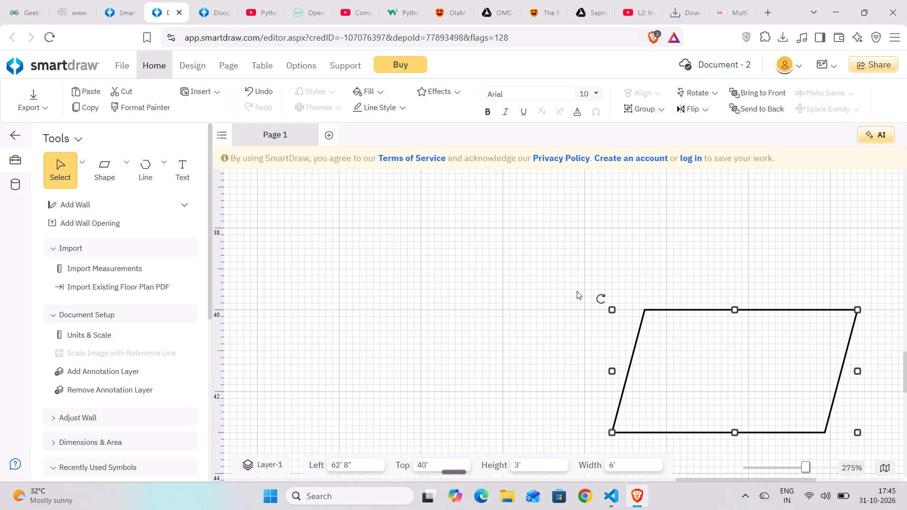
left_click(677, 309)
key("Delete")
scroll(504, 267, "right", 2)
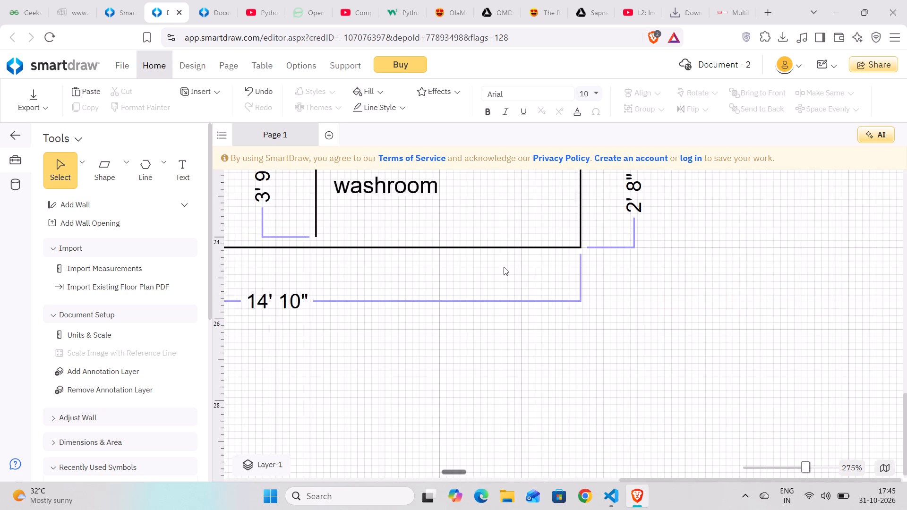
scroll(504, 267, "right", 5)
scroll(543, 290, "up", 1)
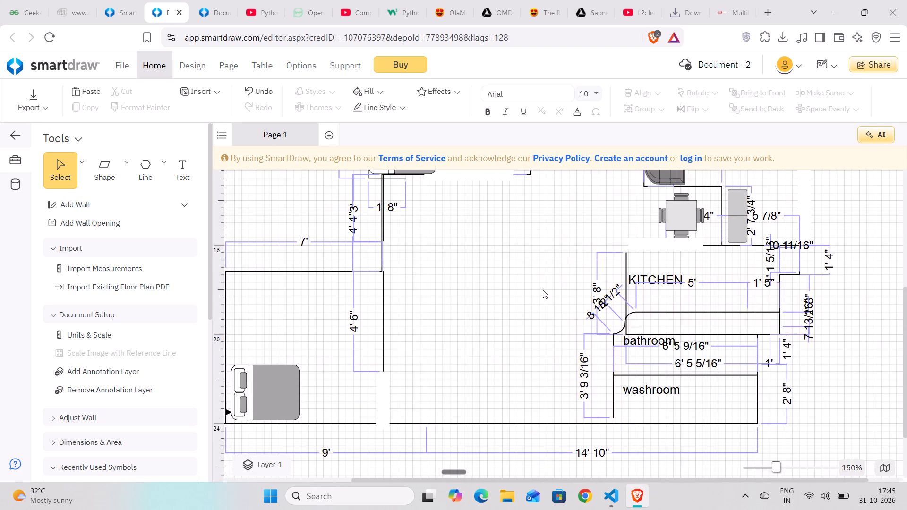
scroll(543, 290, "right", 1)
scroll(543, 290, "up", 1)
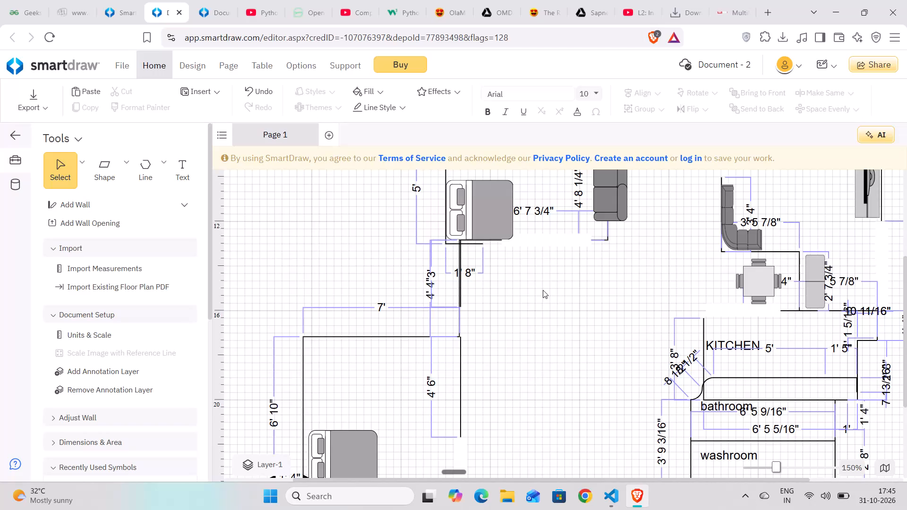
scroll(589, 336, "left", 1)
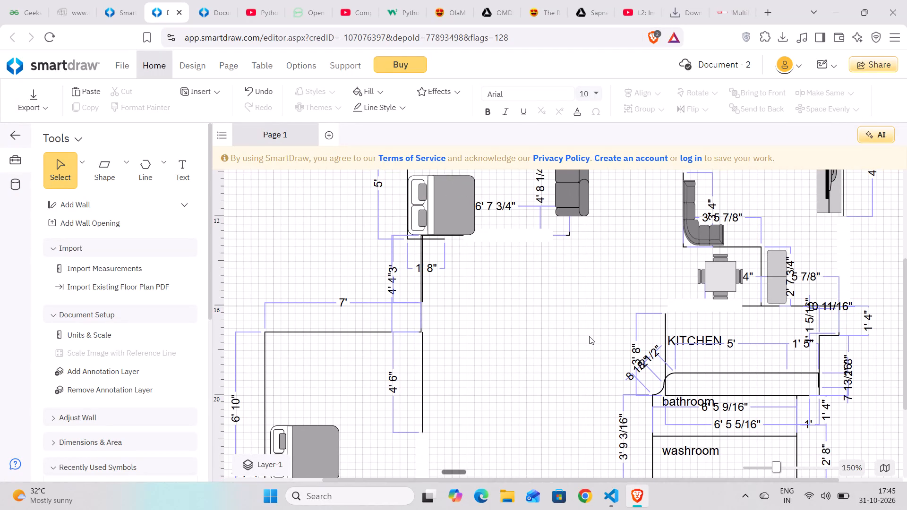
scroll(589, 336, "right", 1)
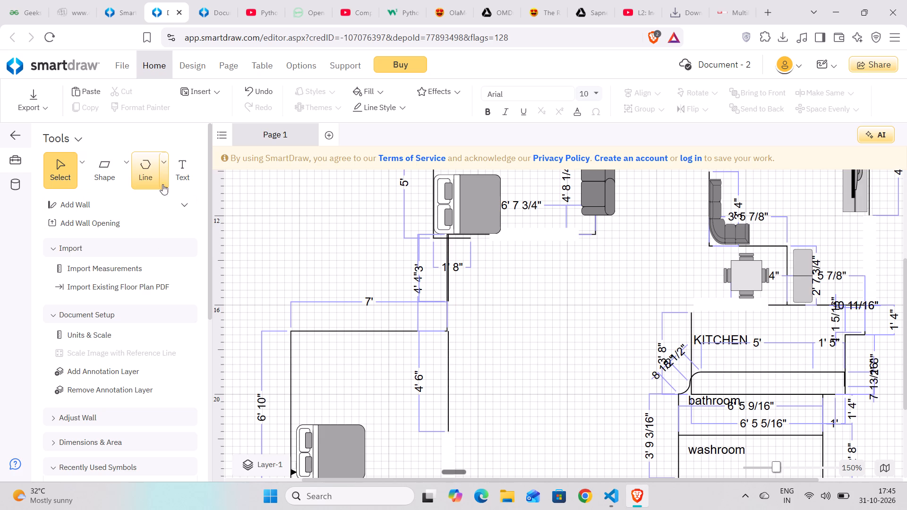
Look through the symbol categories listed for the bed search, down to Storage Furniture and back up to Room Outlines.
left_click(163, 167)
scroll(140, 371, "down", 4)
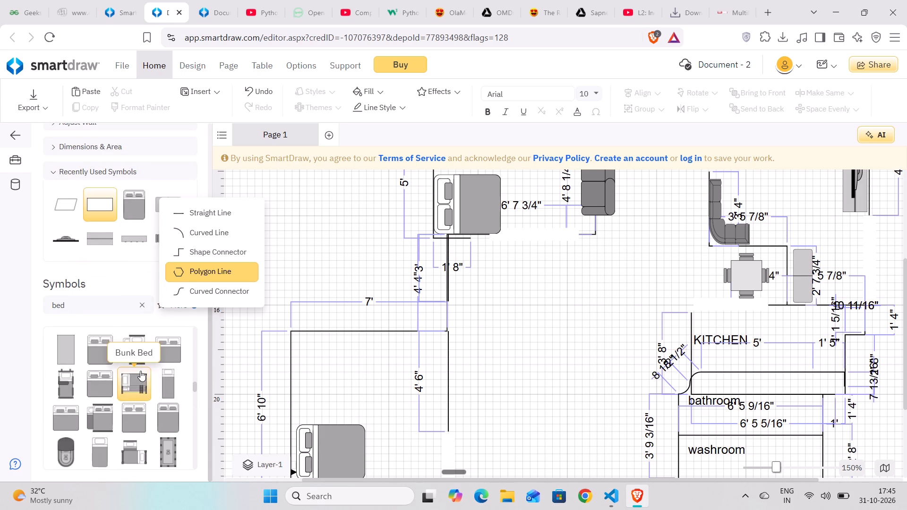
scroll(140, 371, "down", 2)
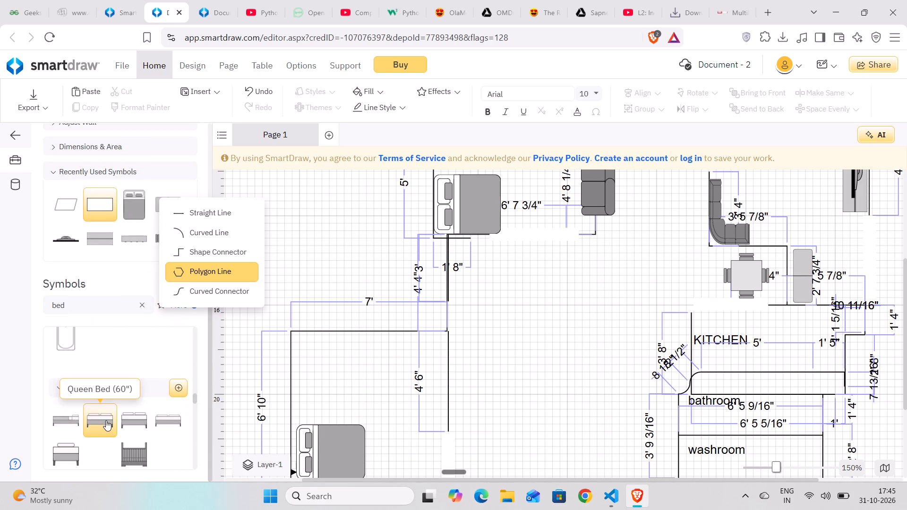
scroll(106, 420, "down", 1)
scroll(148, 431, "down", 1)
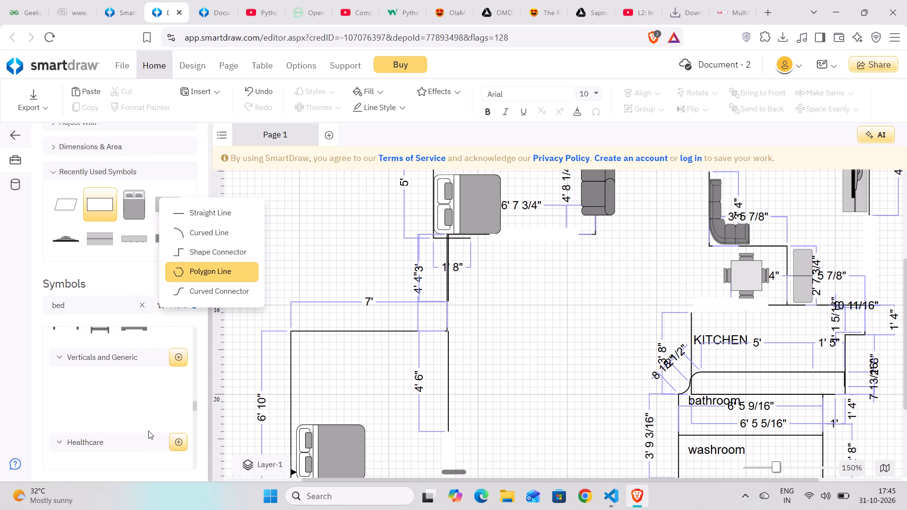
scroll(148, 431, "down", 2)
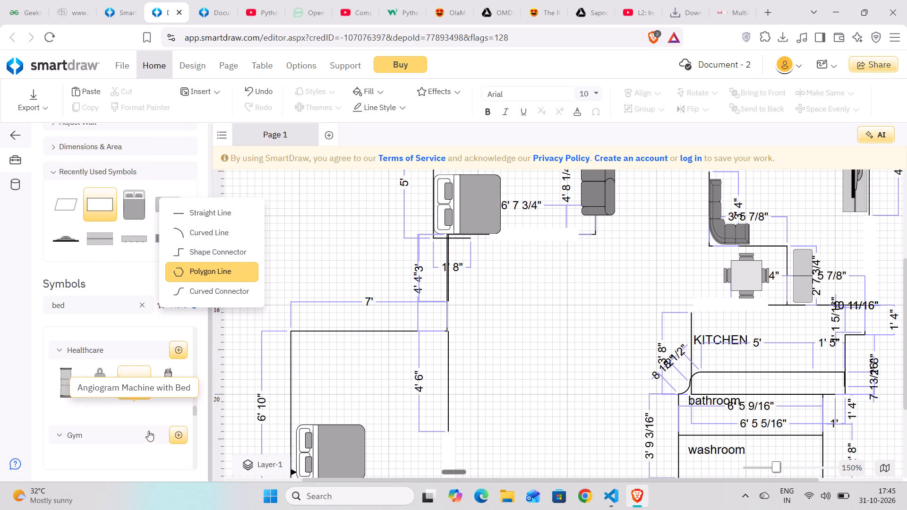
scroll(148, 431, "down", 2)
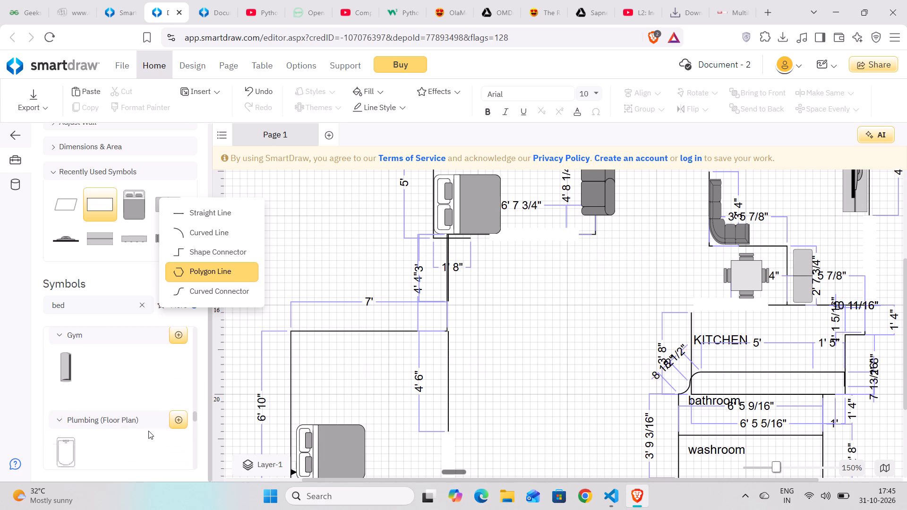
scroll(148, 431, "down", 1)
scroll(80, 408, "down", 1)
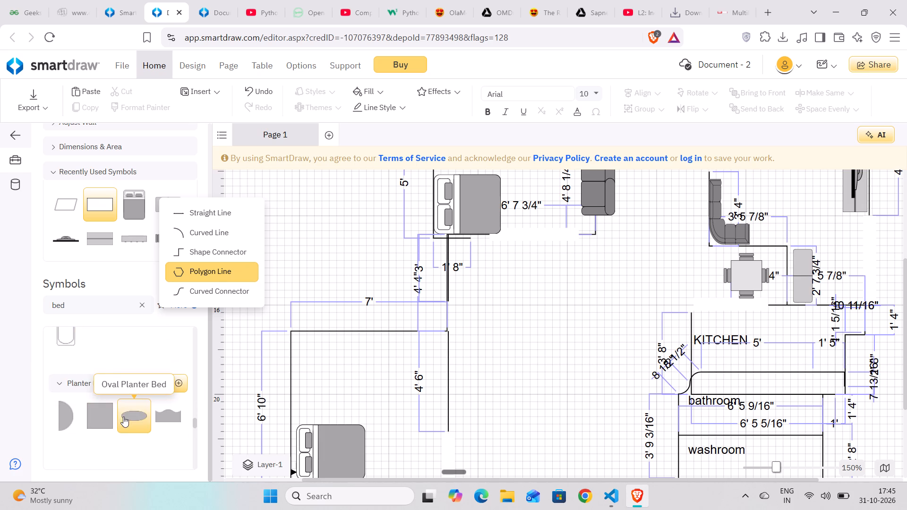
scroll(123, 416, "down", 3)
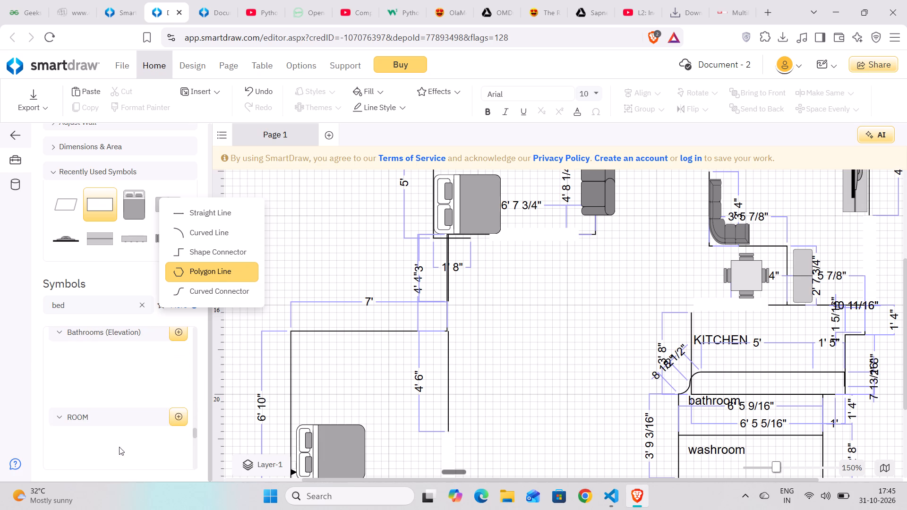
scroll(119, 447, "down", 1)
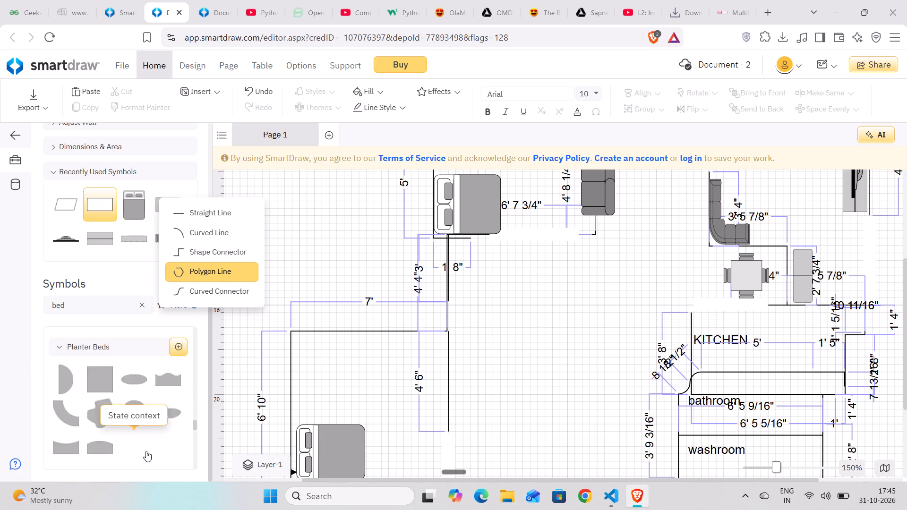
scroll(146, 451, "down", 2)
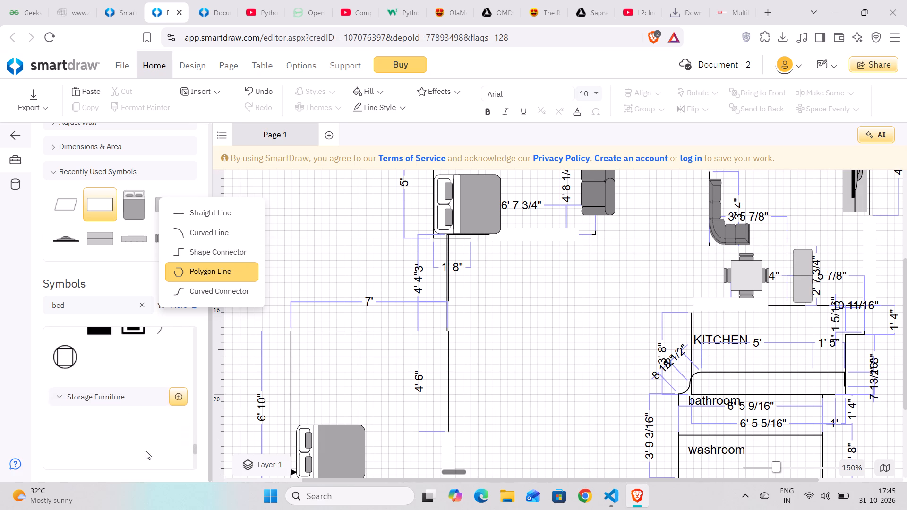
scroll(146, 451, "down", 1)
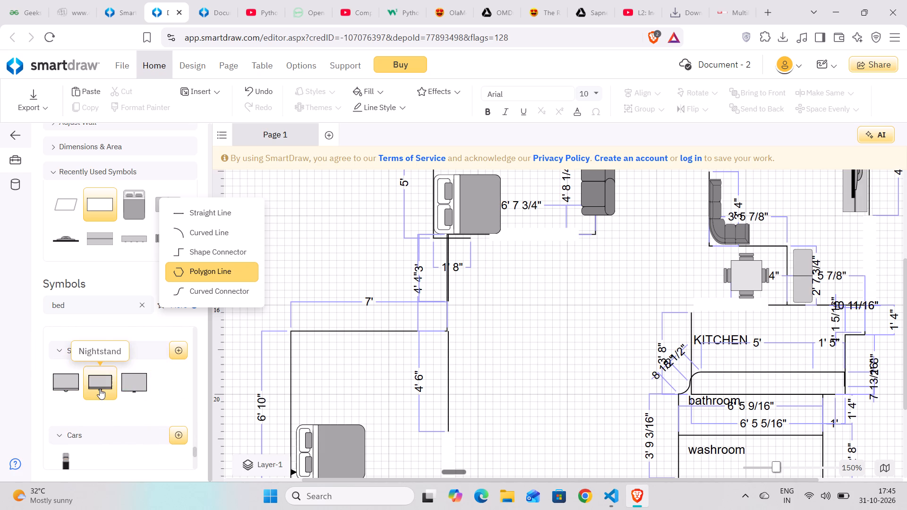
scroll(140, 383, "up", 6)
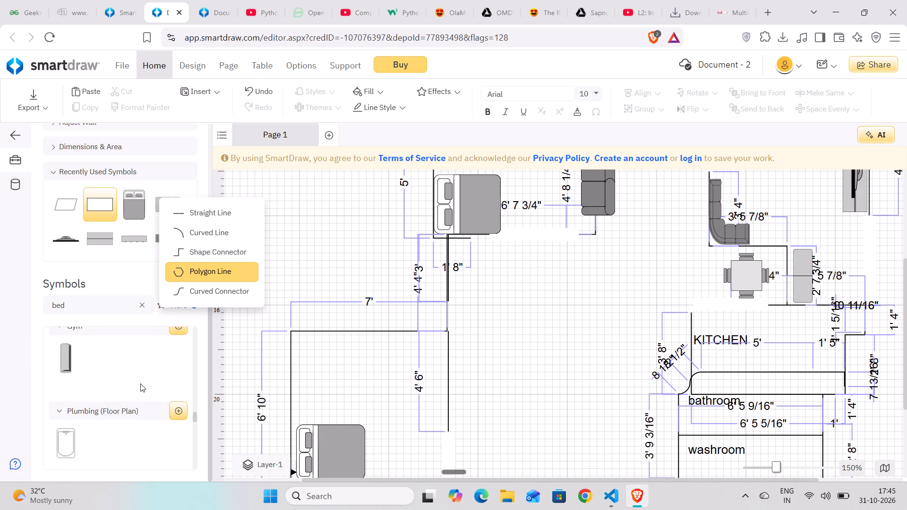
scroll(140, 383, "up", 8)
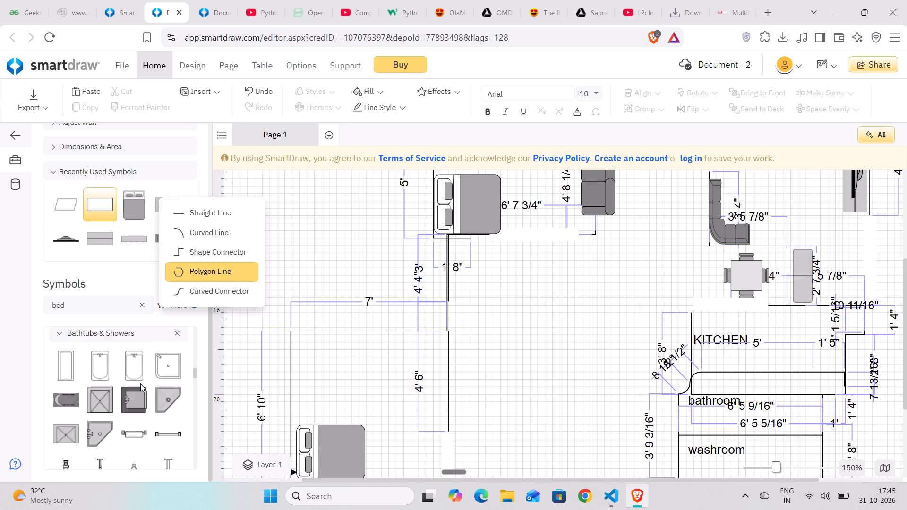
scroll(140, 383, "up", 4)
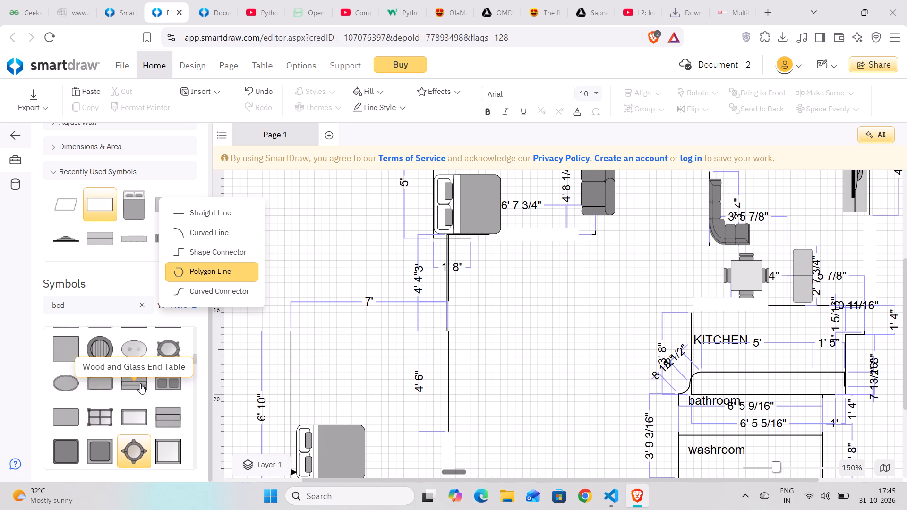
scroll(140, 383, "up", 4)
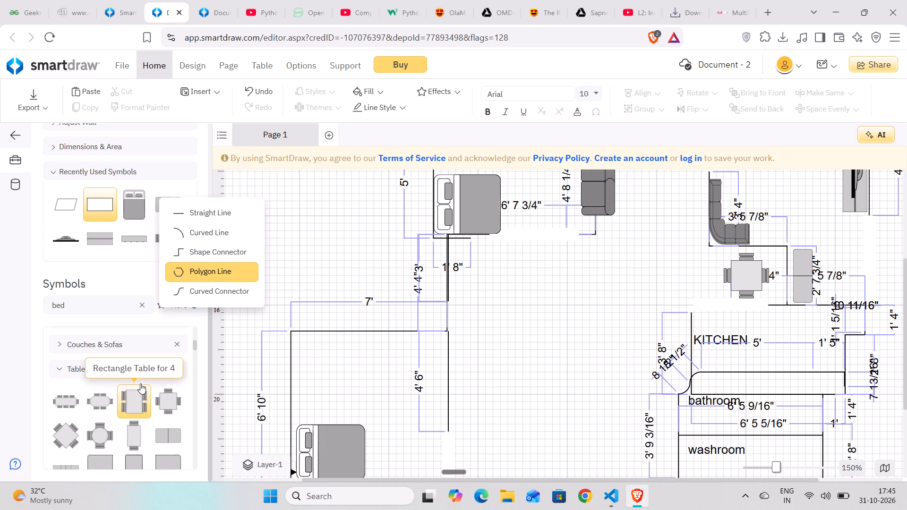
scroll(140, 383, "up", 4)
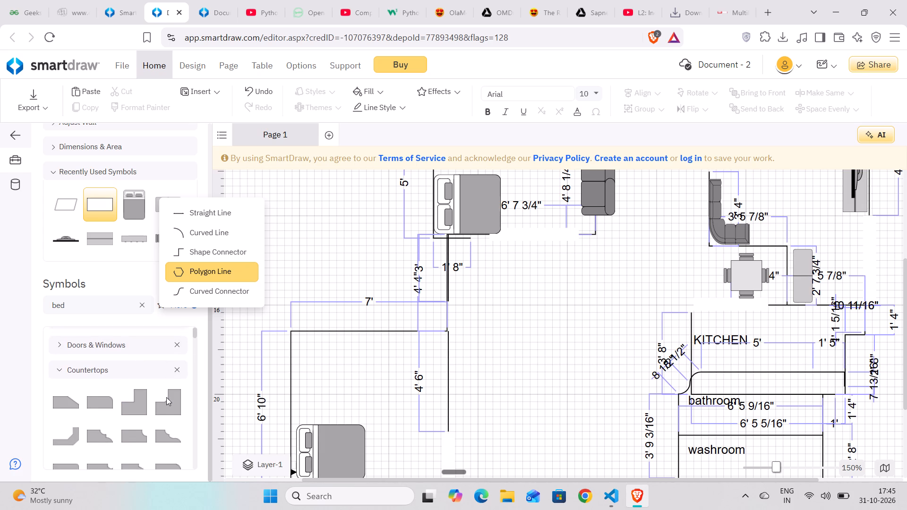
scroll(166, 397, "up", 1)
Look through the symbol categories for the bed search, from Doors & Windows down to Landscape Furniture.
left_click(60, 371)
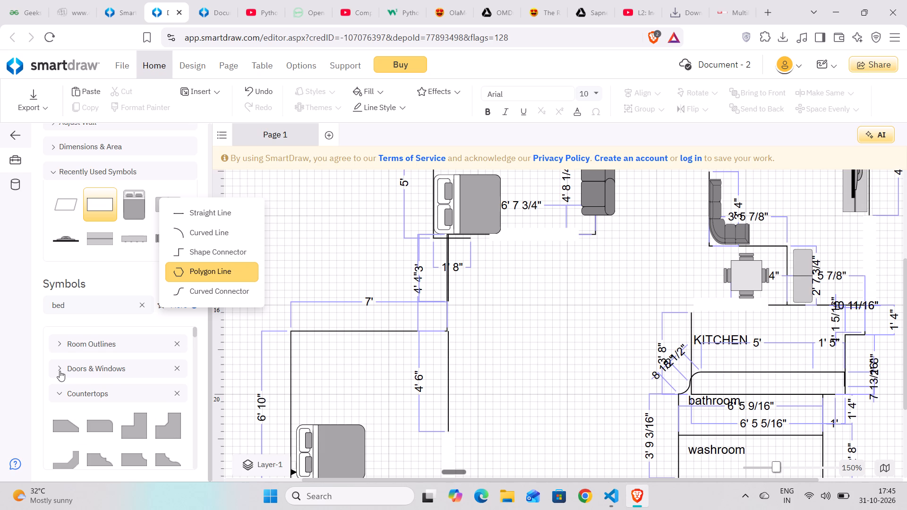
scroll(117, 397, "down", 4)
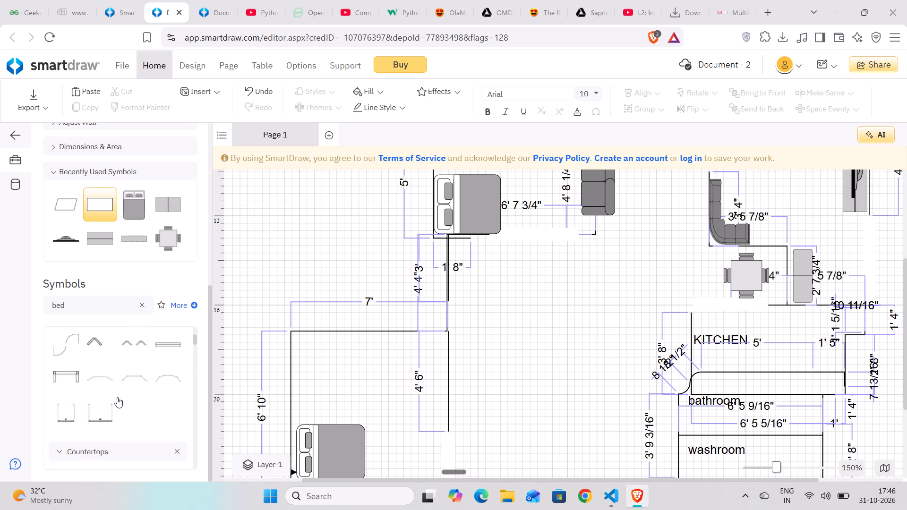
scroll(117, 397, "down", 6)
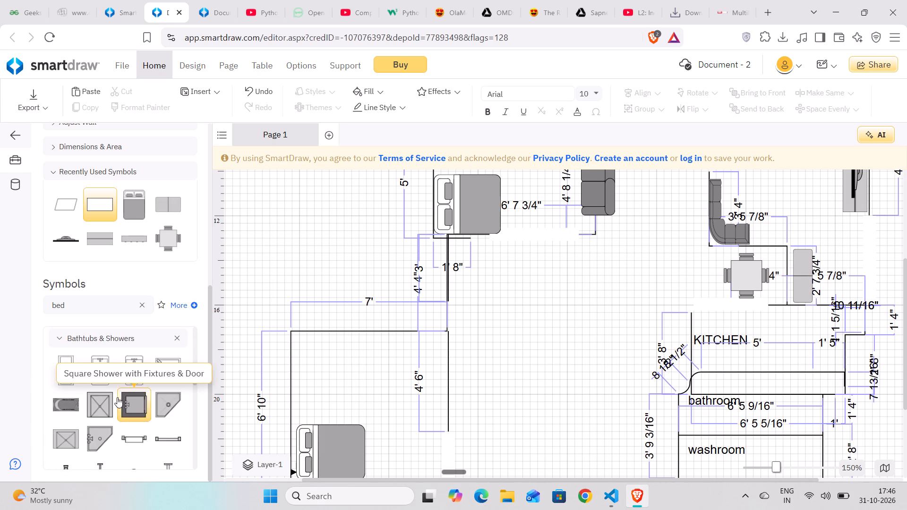
scroll(117, 397, "down", 6)
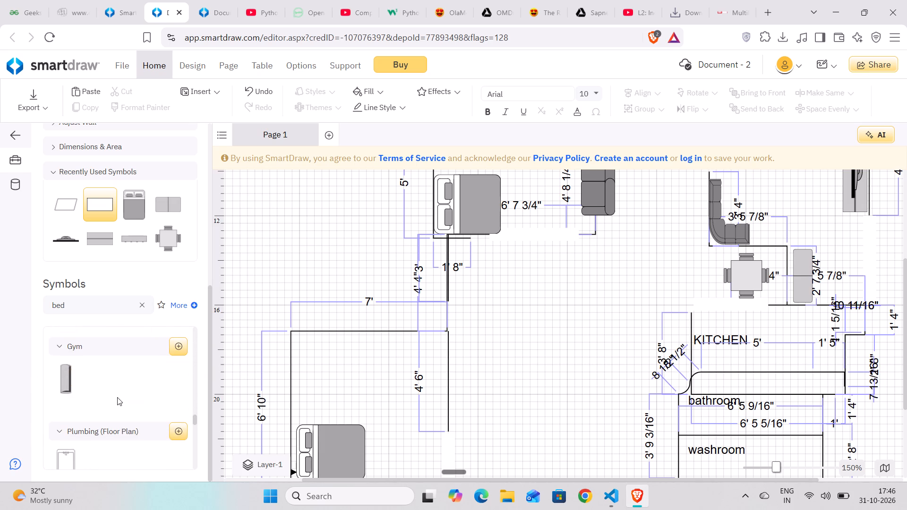
scroll(117, 397, "down", 6)
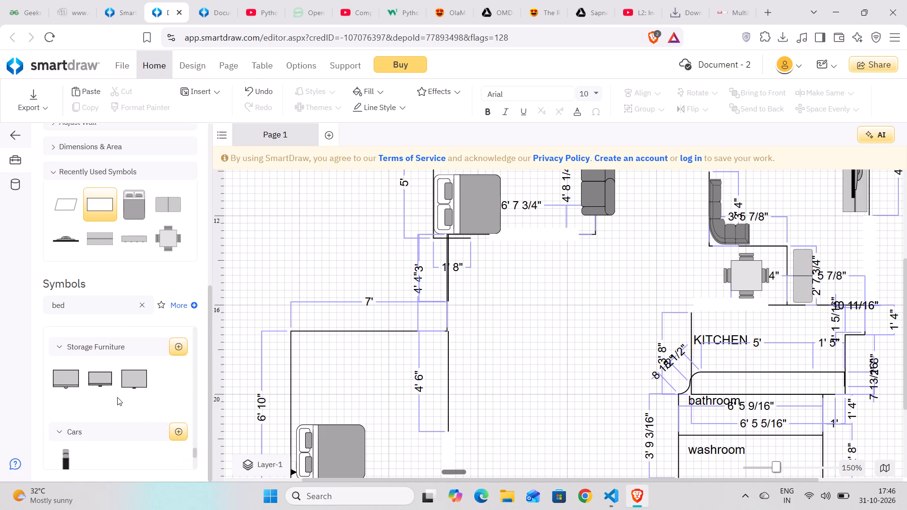
scroll(117, 397, "down", 5)
scroll(117, 397, "up", 1)
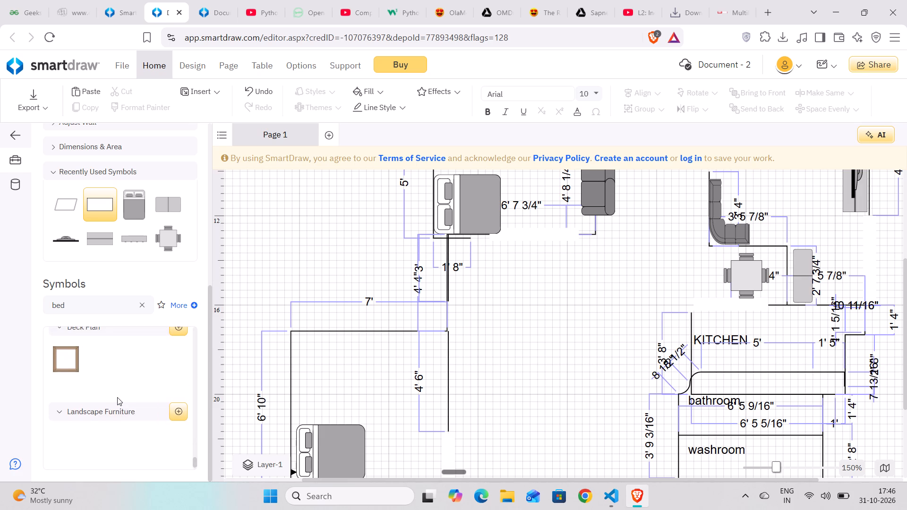
scroll(117, 397, "up", 2)
scroll(112, 342, "down", 1)
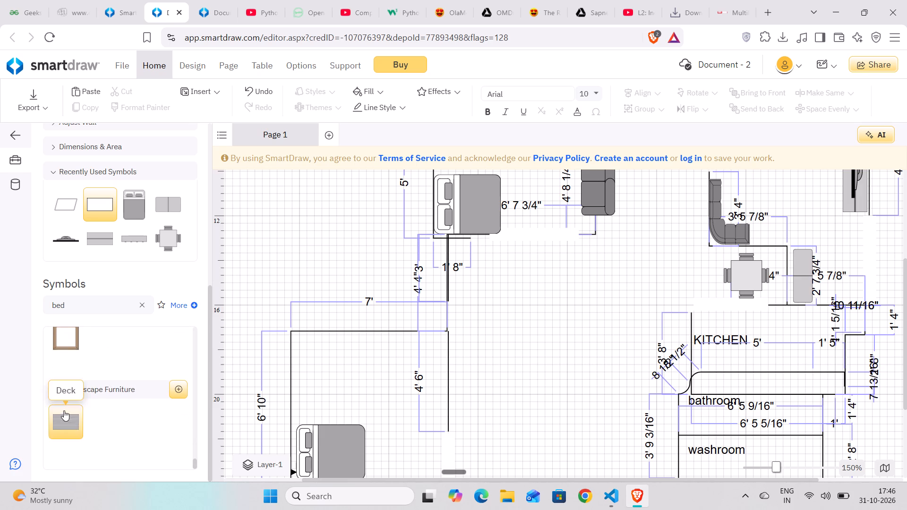
Look back up through the bed search categories, including Deck Plan, Cars, Storage Furniture, Planter Beds and Gym.
scroll(93, 398, "up", 1)
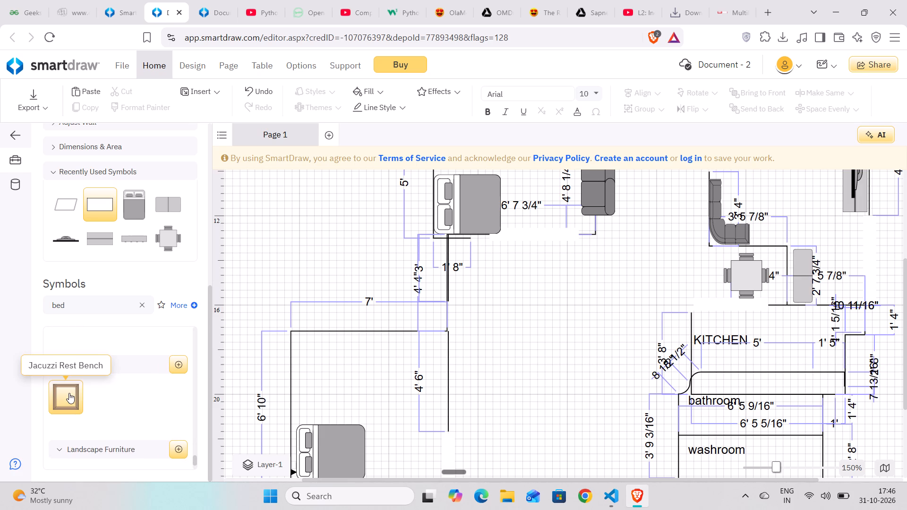
scroll(106, 368, "up", 1)
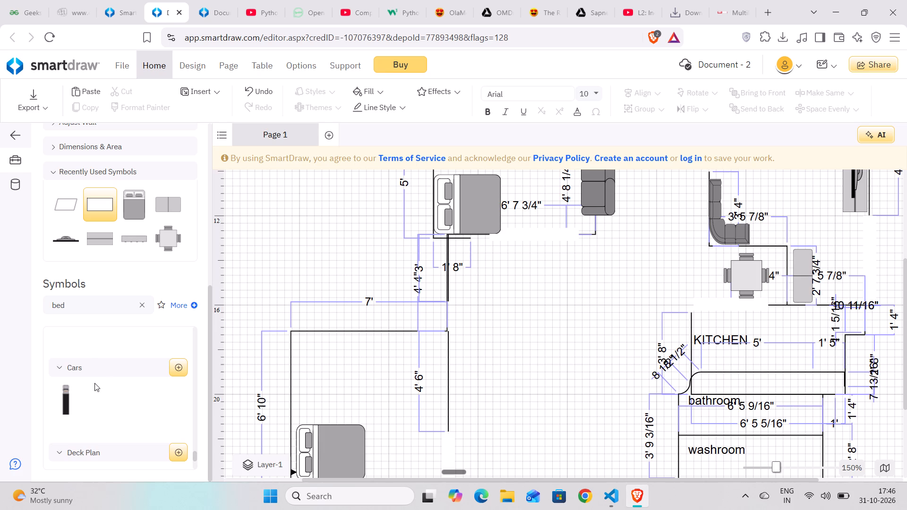
scroll(70, 399, "up", 1)
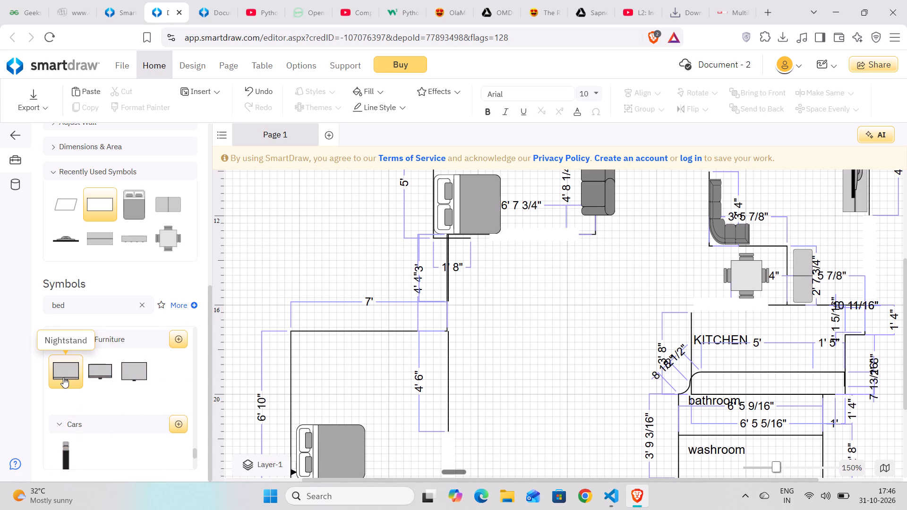
scroll(127, 376, "up", 1)
scroll(80, 419, "up", 1)
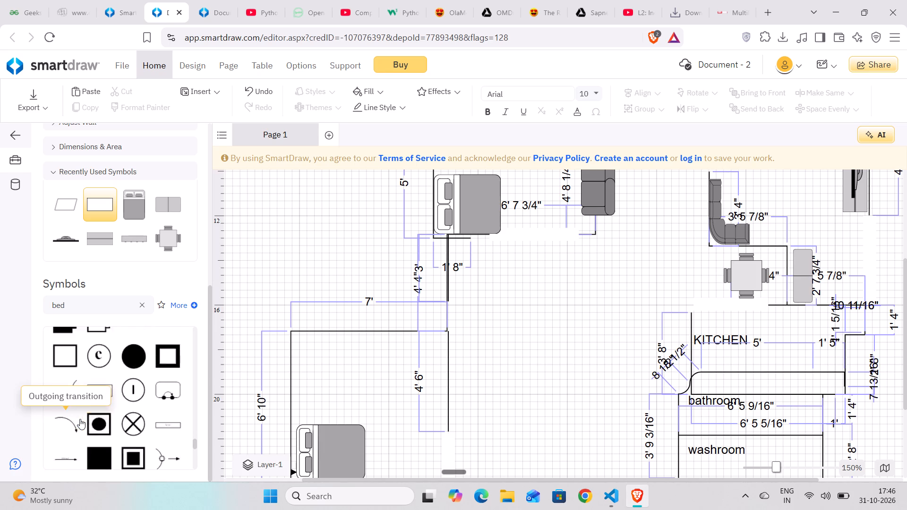
scroll(80, 419, "up", 3)
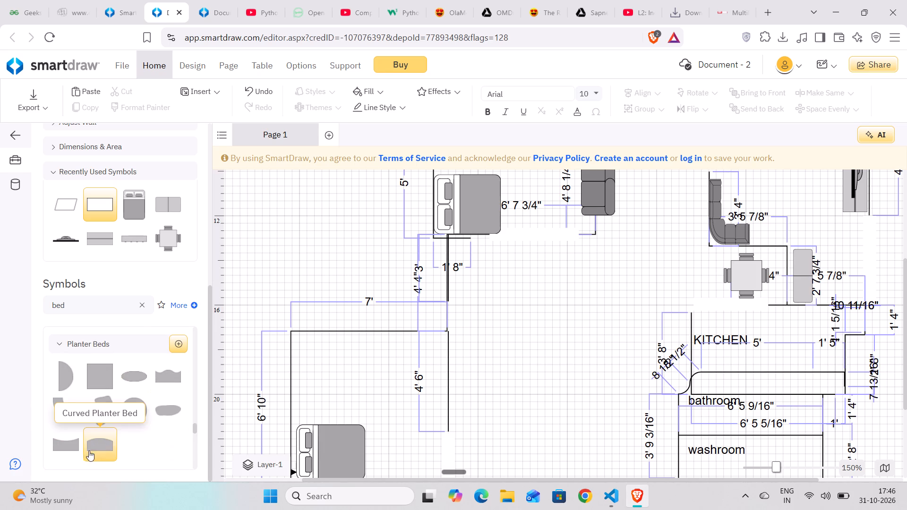
scroll(143, 406, "up", 1)
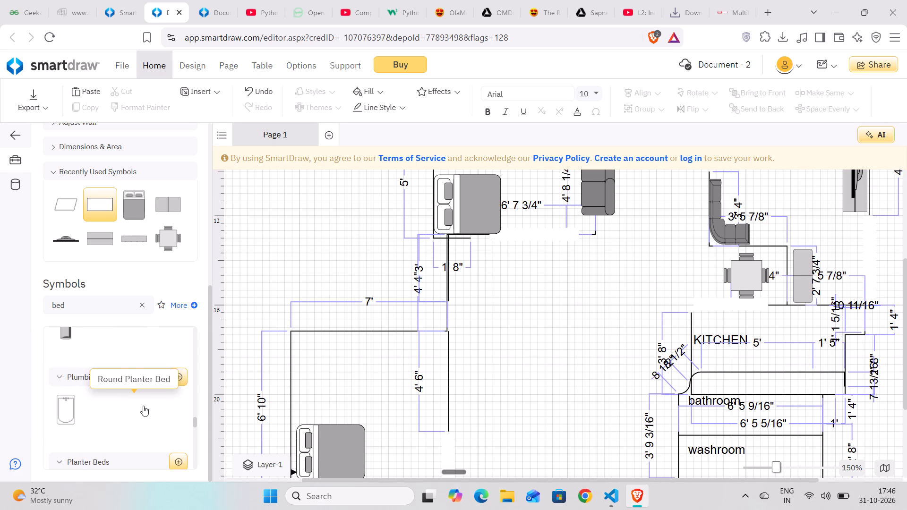
scroll(143, 406, "up", 1)
scroll(92, 416, "up", 1)
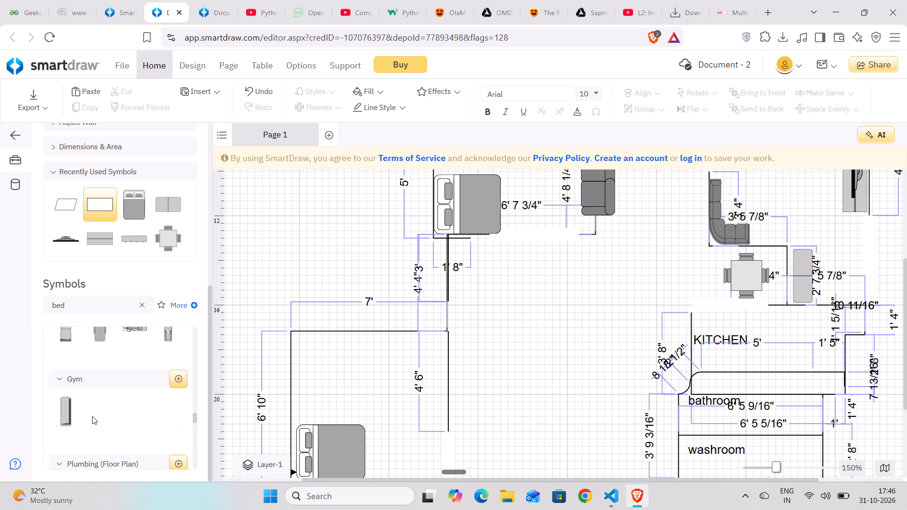
scroll(92, 416, "up", 2)
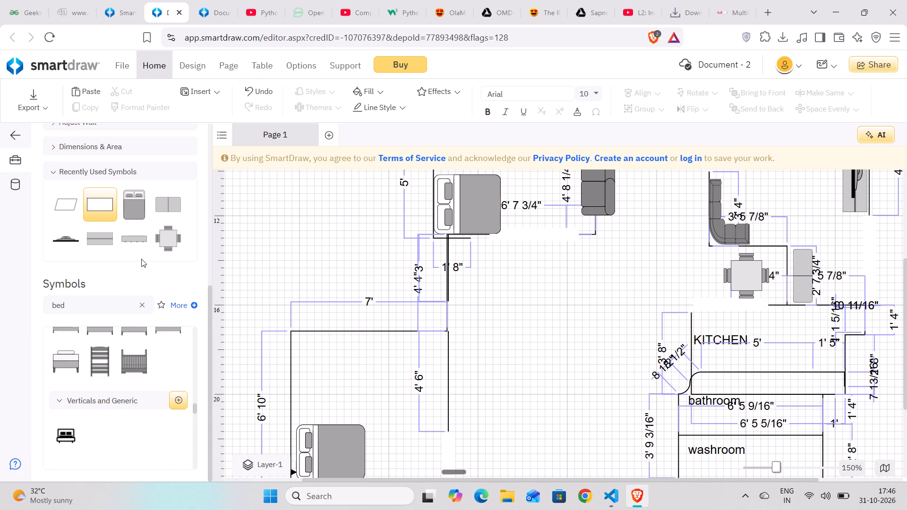
scroll(141, 259, "up", 5)
Draw a closed four-sided polygon line outline about 3' 8" wide and 4' 8 1/4" high beside the lower room's right wall.
left_click(152, 170)
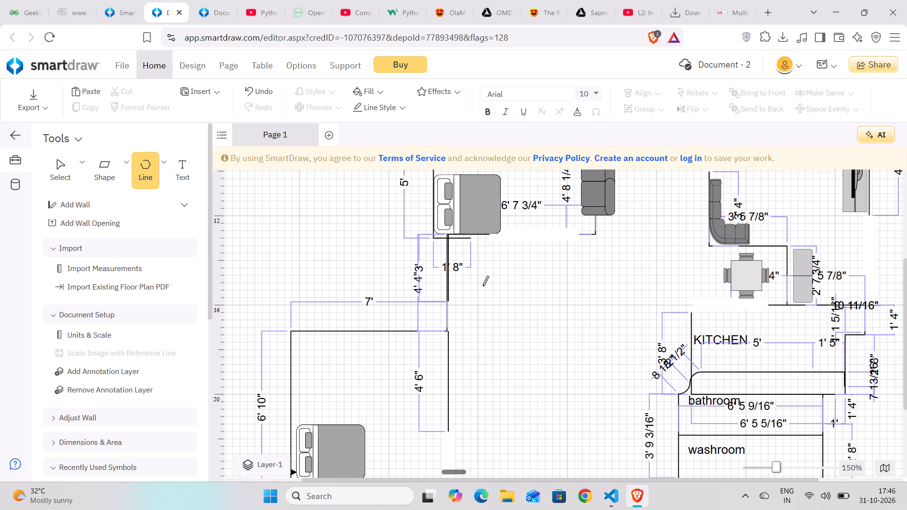
left_click_drag(482, 288, 477, 378)
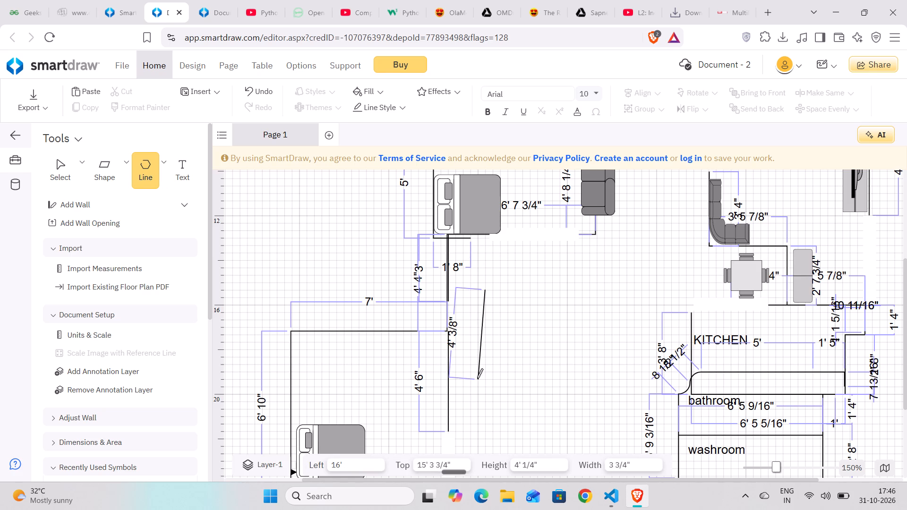
left_click_drag(477, 378, 482, 392)
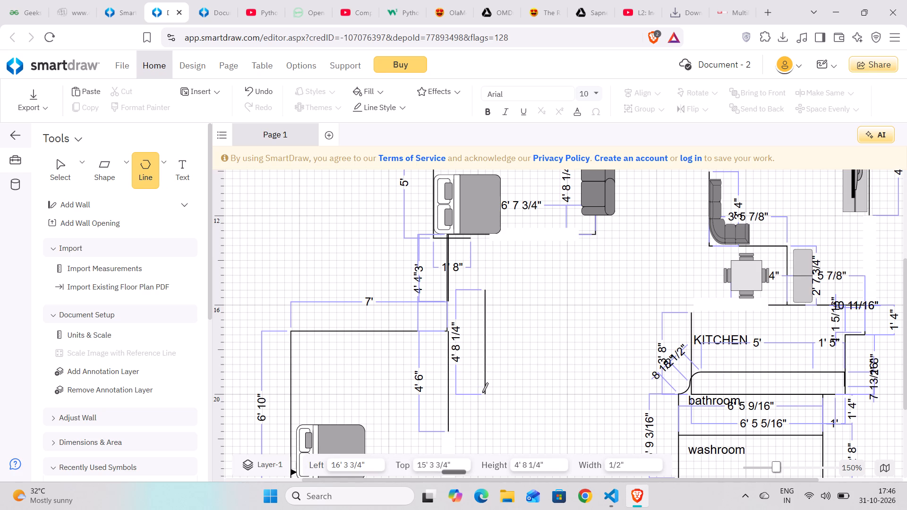
left_click_drag(482, 392, 481, 392)
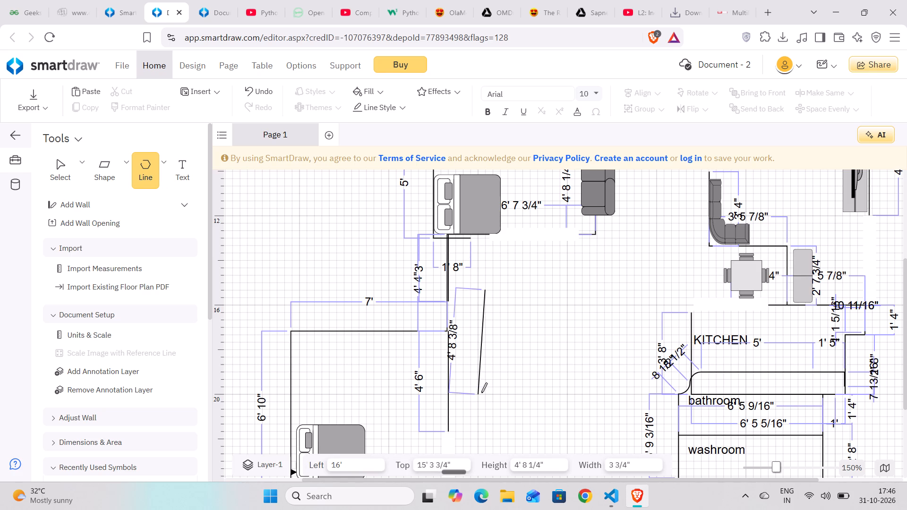
left_click_drag(481, 392, 481, 392)
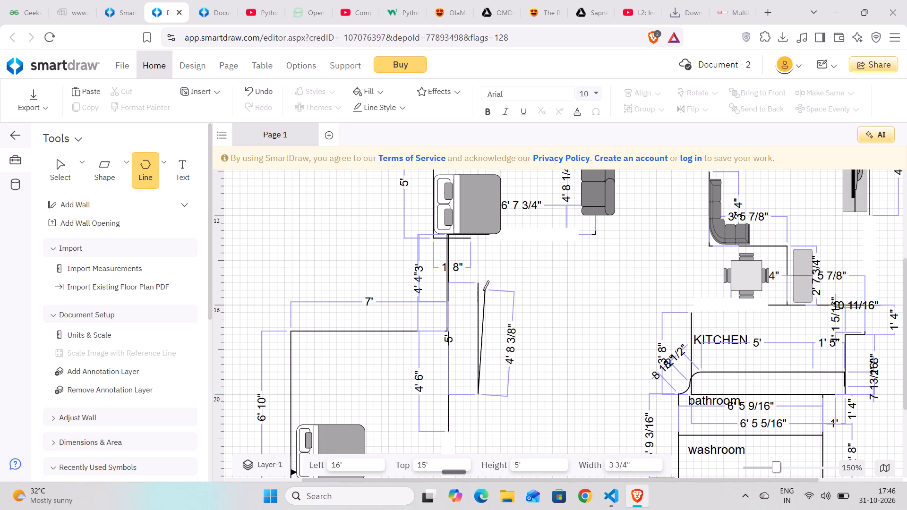
left_click(484, 294)
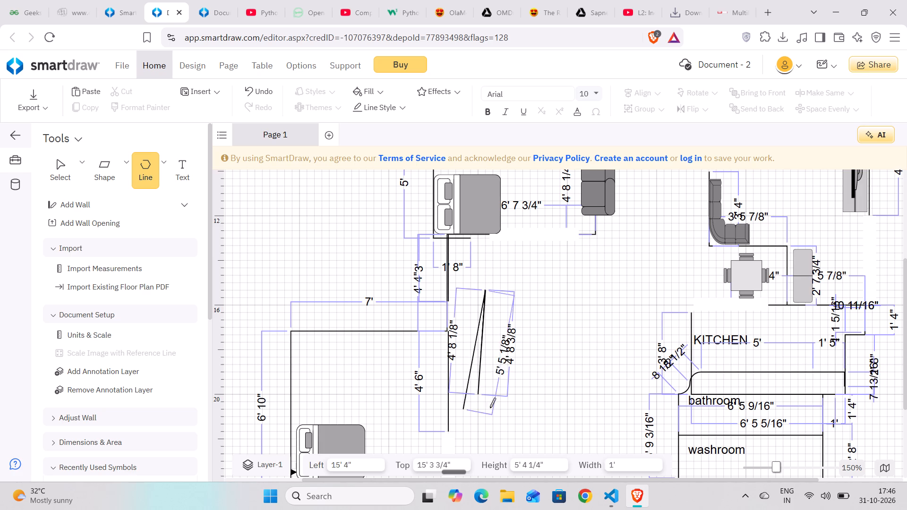
left_click(558, 295)
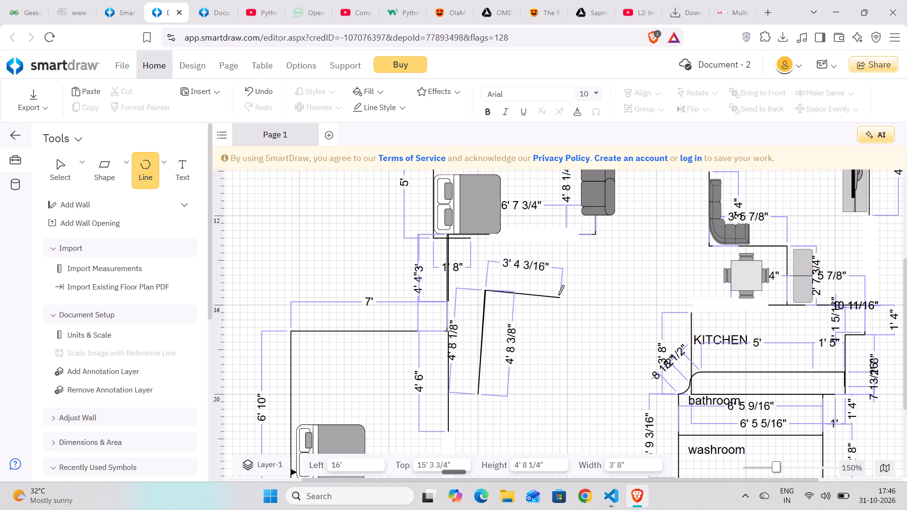
left_click(551, 391)
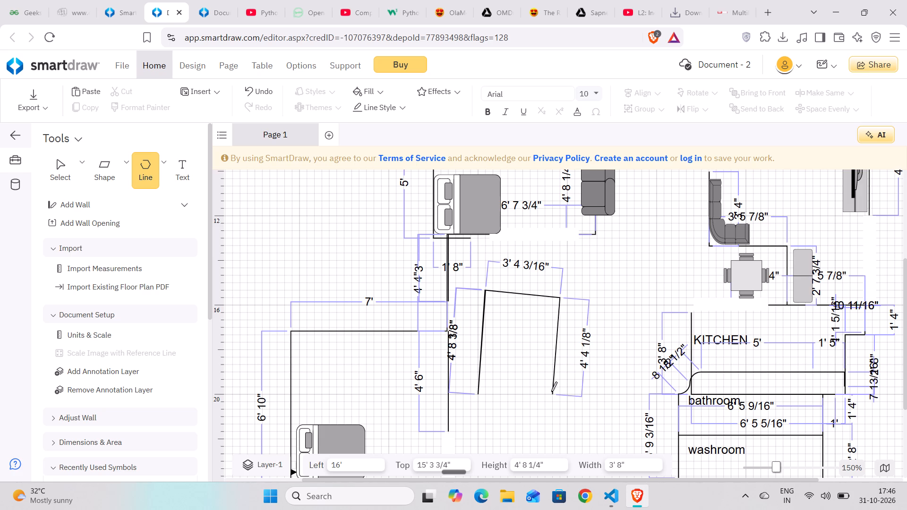
left_click(477, 395)
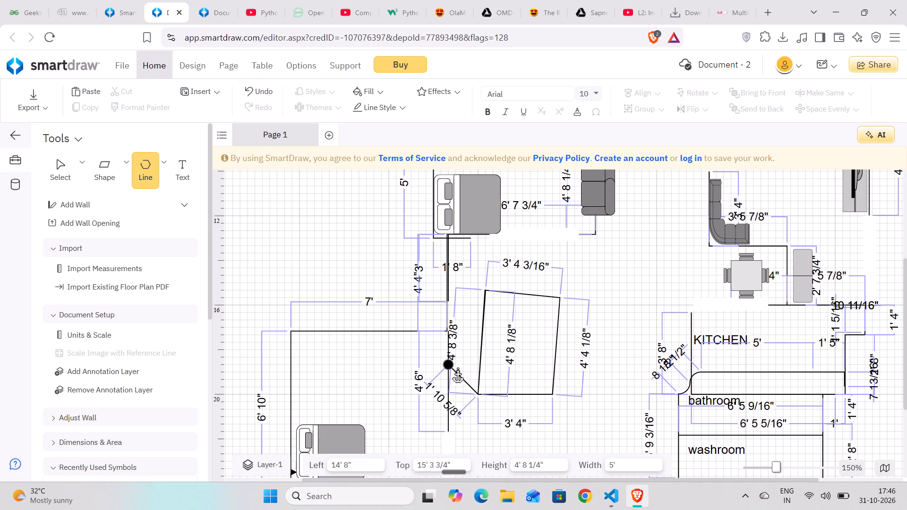
double_click(479, 394)
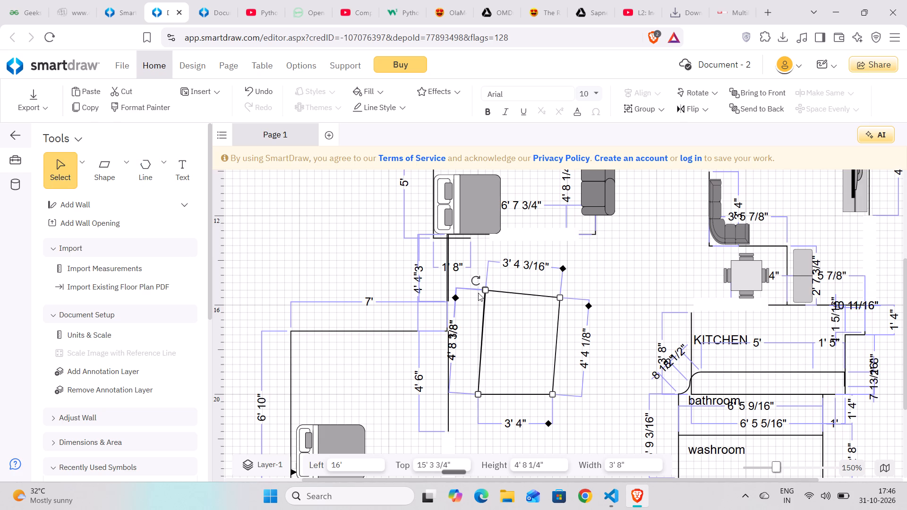
Square up the polygon outline's corners to give a 3' top side and a 4' 4" right side.
left_click_drag(487, 292, 479, 299)
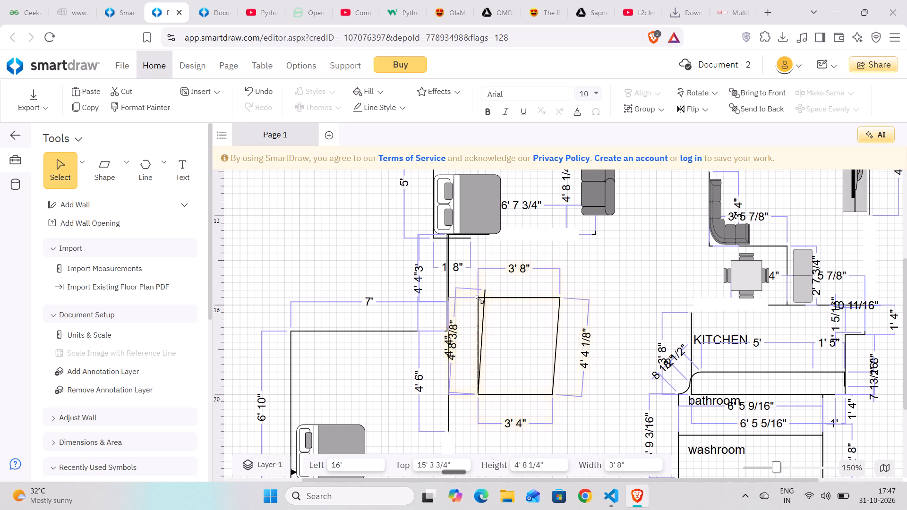
left_click_drag(479, 299, 483, 298)
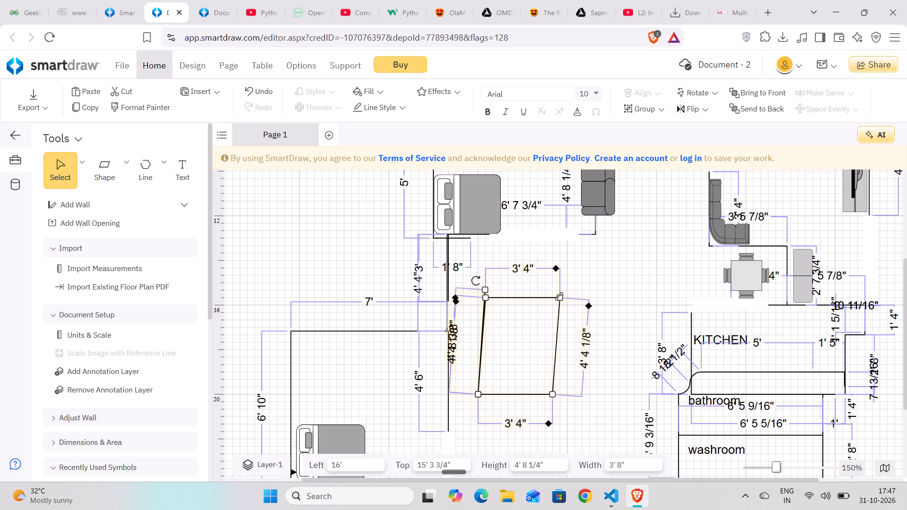
left_click_drag(559, 296, 553, 297)
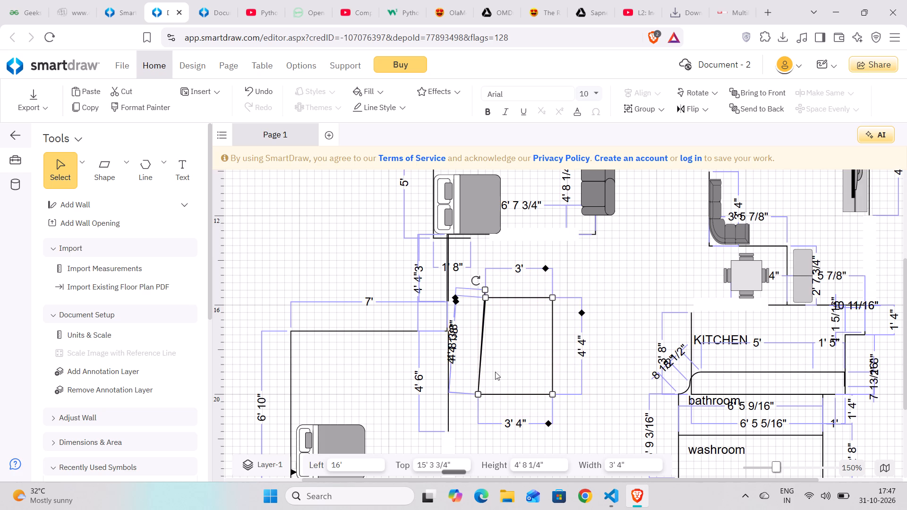
left_click(479, 393)
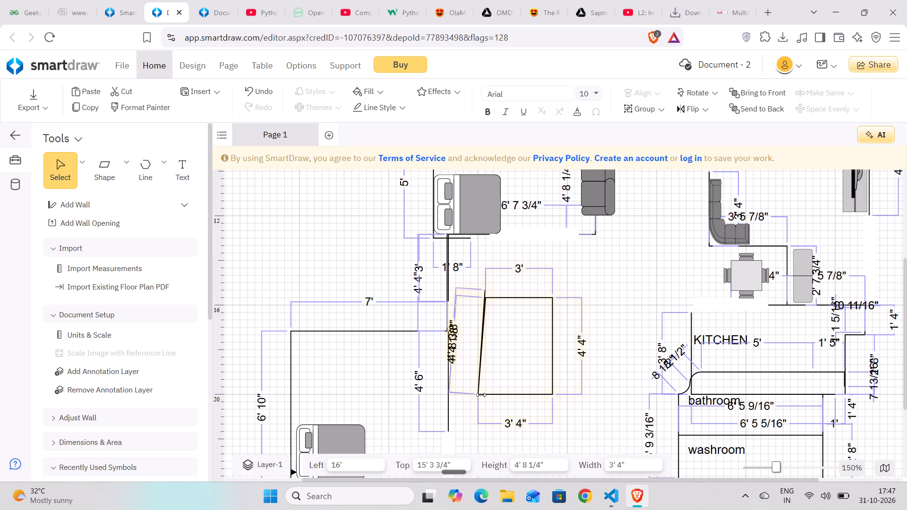
left_click(628, 407)
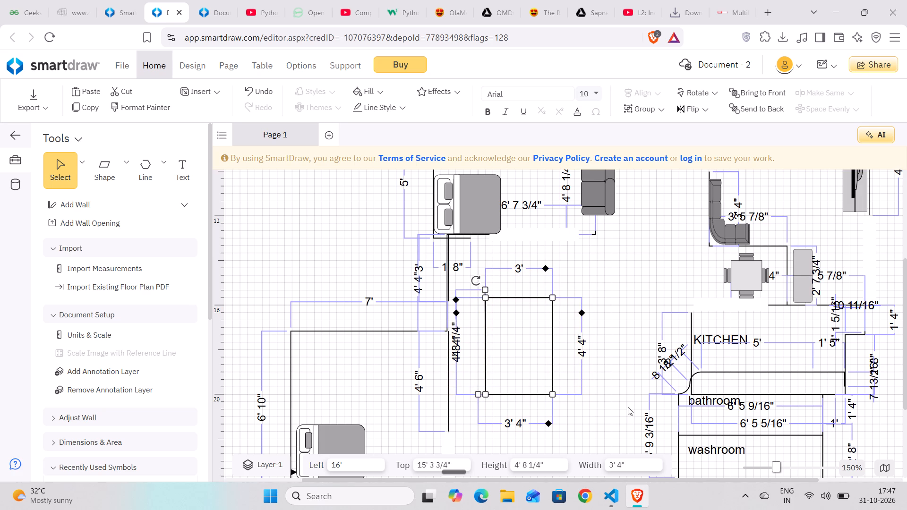
Delete the rectangular polygon outline from the open area below the bedroom.
scroll(612, 335, "down", 2)
scroll(612, 335, "up", 2)
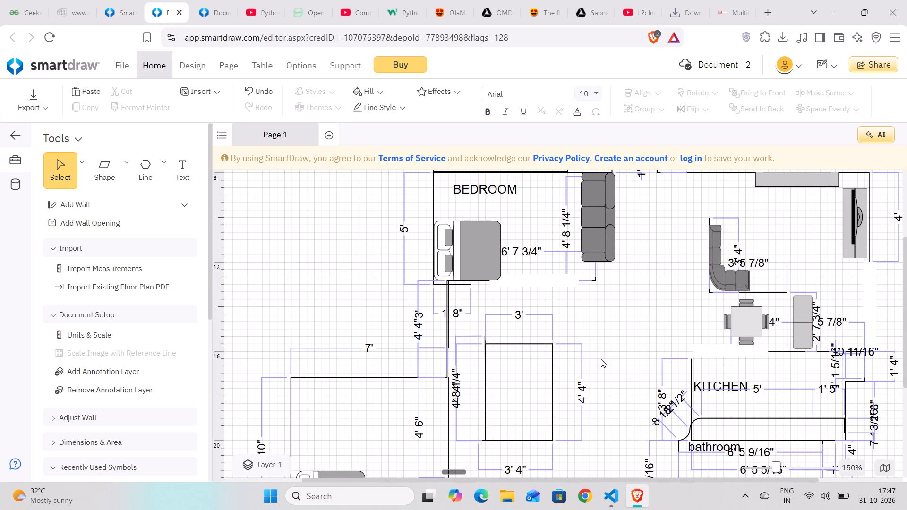
scroll(517, 366, "down", 1)
scroll(614, 303, "up", 1)
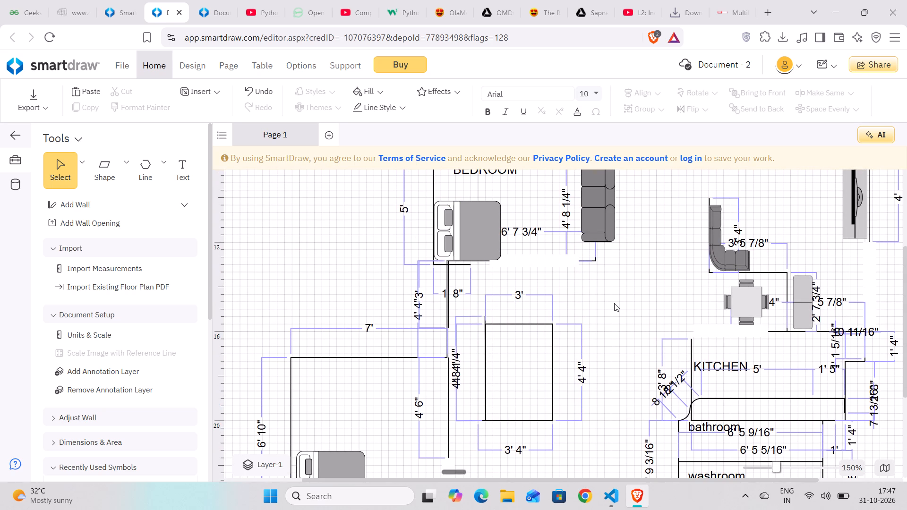
scroll(614, 303, "up", 1)
scroll(614, 303, "down", 2)
scroll(614, 303, "up", 1)
scroll(614, 303, "left", 2)
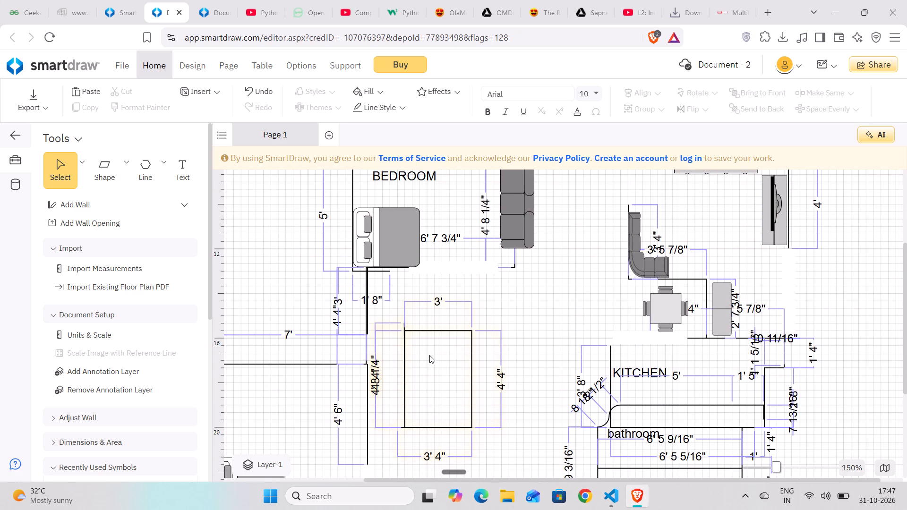
left_click_drag(405, 335, 395, 332)
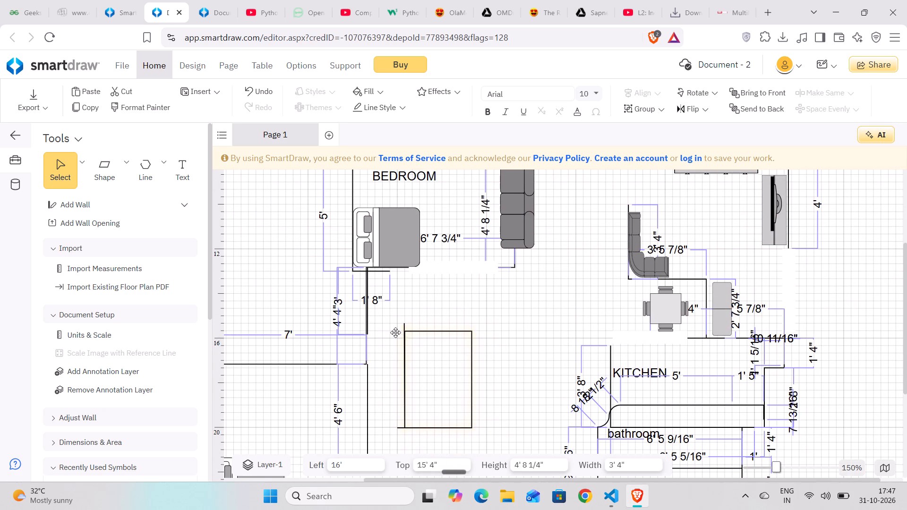
left_click_drag(395, 332, 394, 316)
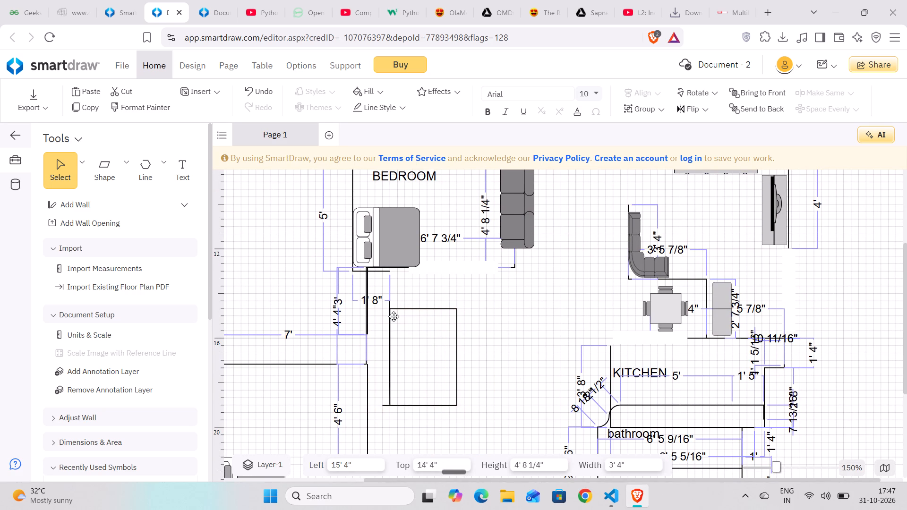
left_click_drag(394, 316, 407, 327)
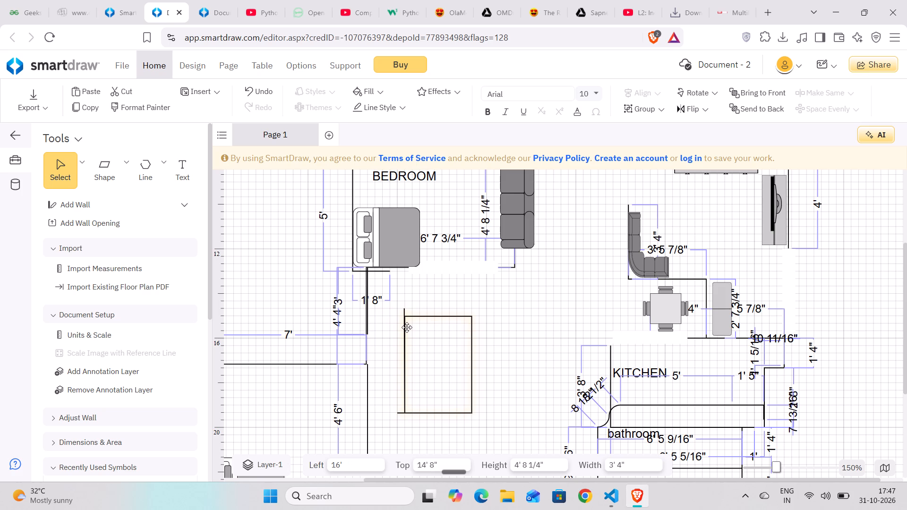
left_click_drag(407, 327, 421, 350)
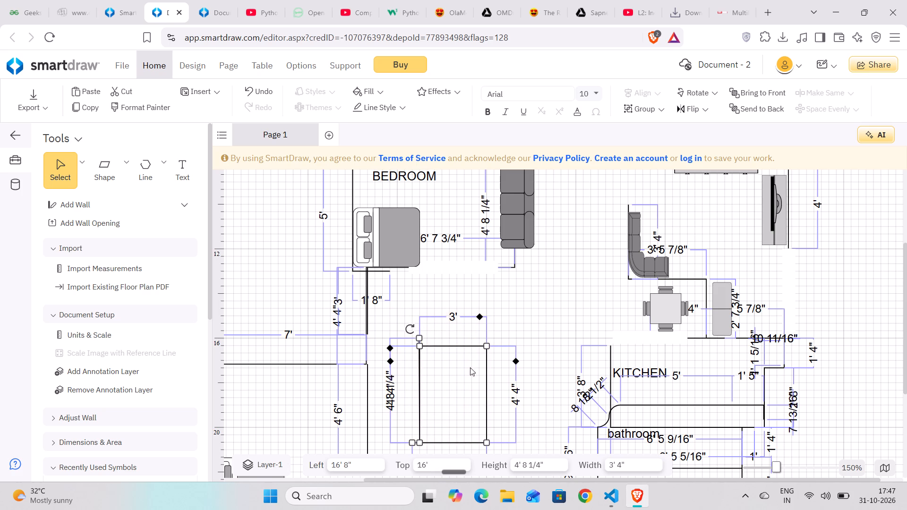
key("Delete")
Look over the cleared area between the bedroom, the lower room and the kitchen.
scroll(418, 368, "right", 1)
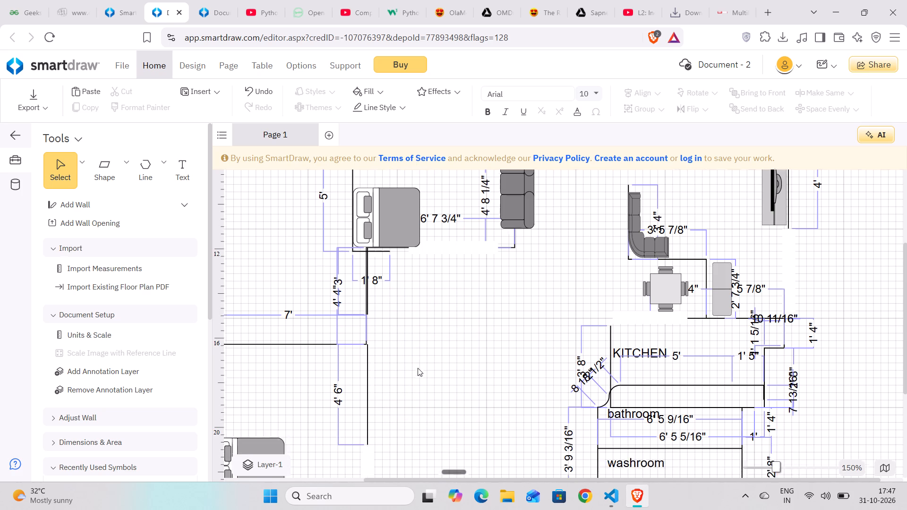
scroll(418, 368, "right", 1)
scroll(418, 368, "up", 1)
scroll(488, 357, "up", 1)
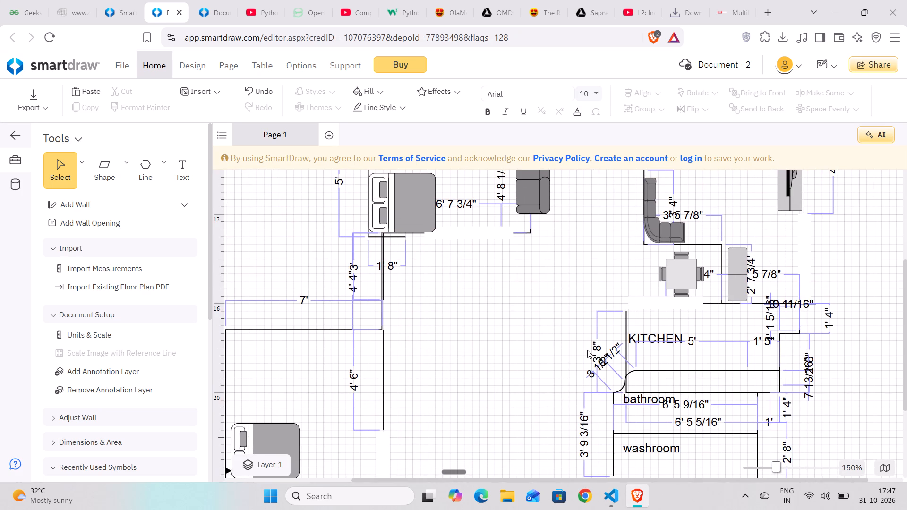
scroll(587, 350, "up", 1)
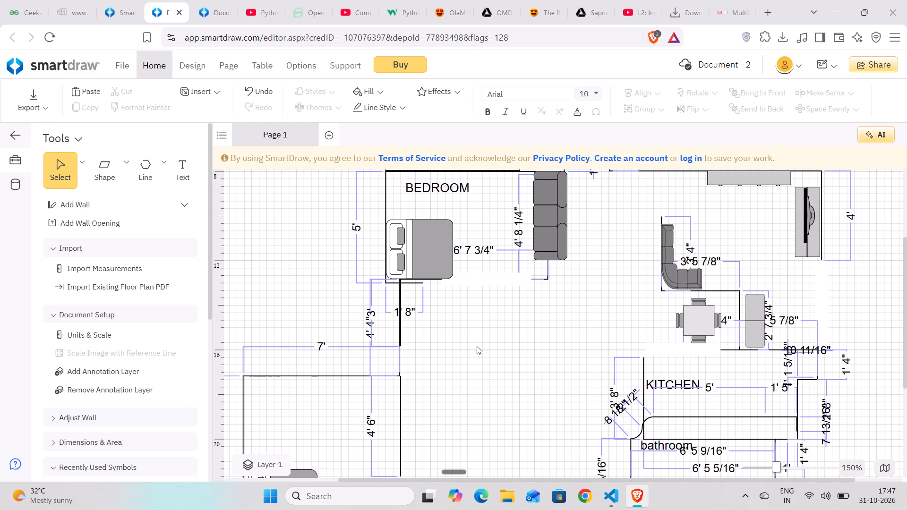
scroll(477, 346, "down", 1)
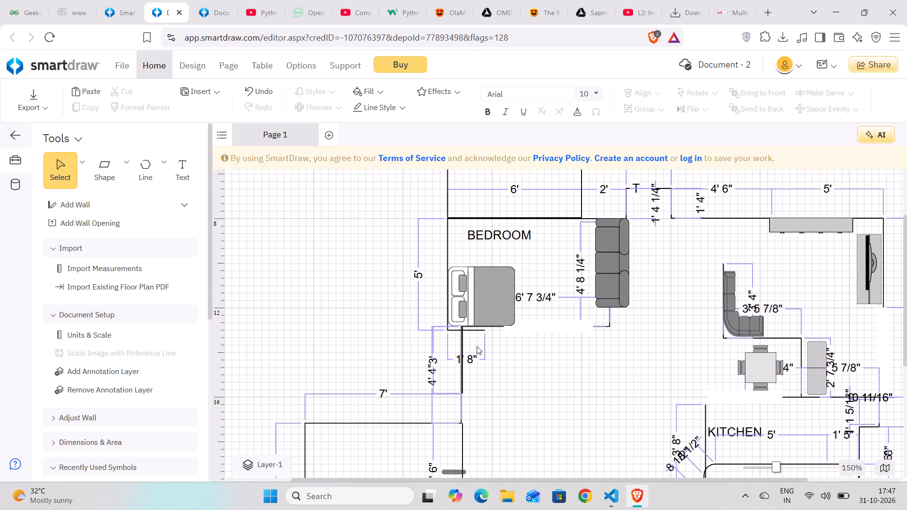
scroll(477, 346, "down", 1)
scroll(477, 346, "left", 3)
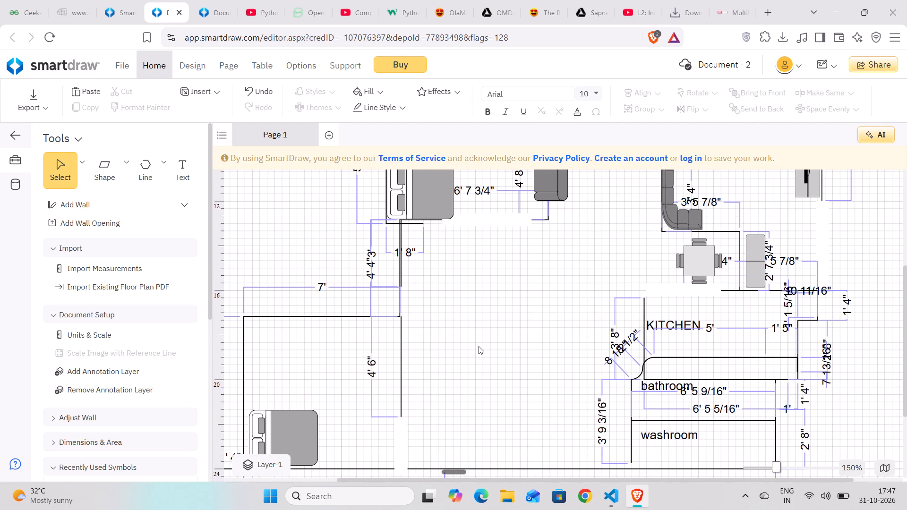
scroll(577, 382, "up", 1)
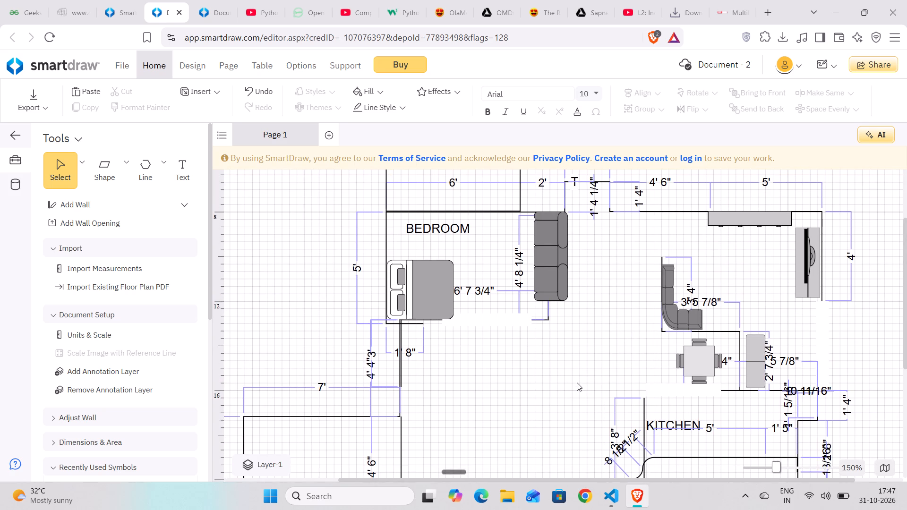
scroll(577, 382, "up", 1)
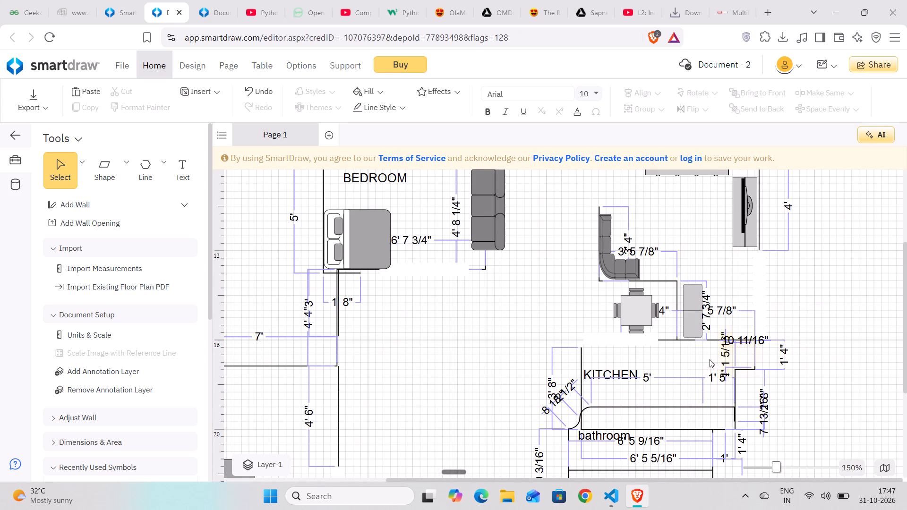
scroll(560, 366, "left", 1)
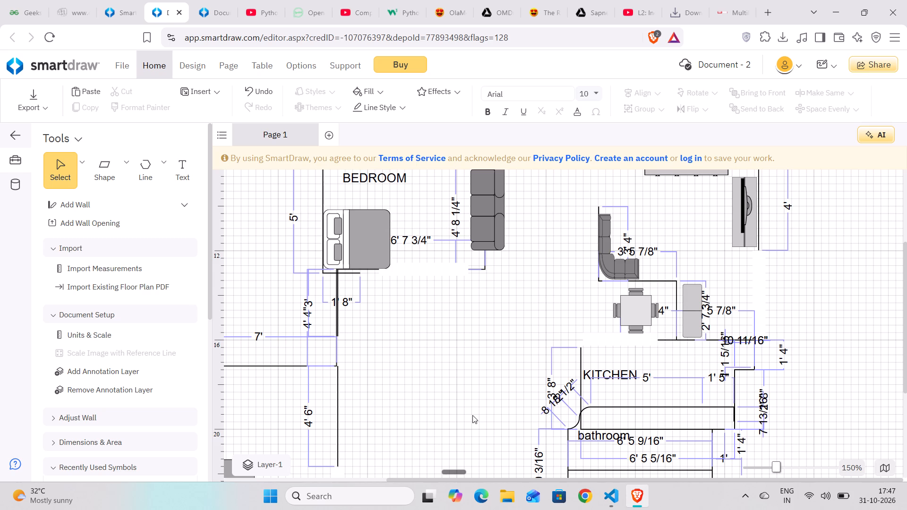
Draw a box beside the lower room's right wall with straight lines: 5' 8" top, 5' 4" bottom and 4' right side.
left_click(165, 169)
left_click(198, 215)
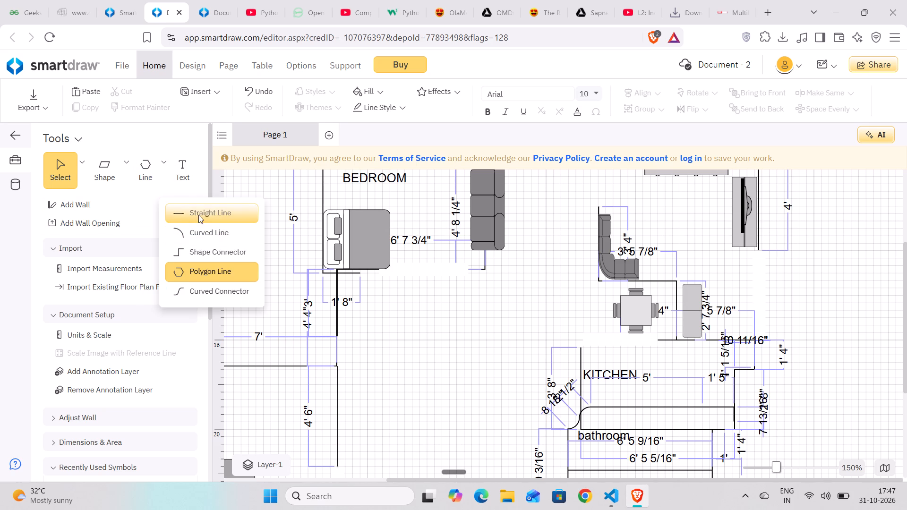
left_click_drag(338, 338, 453, 344)
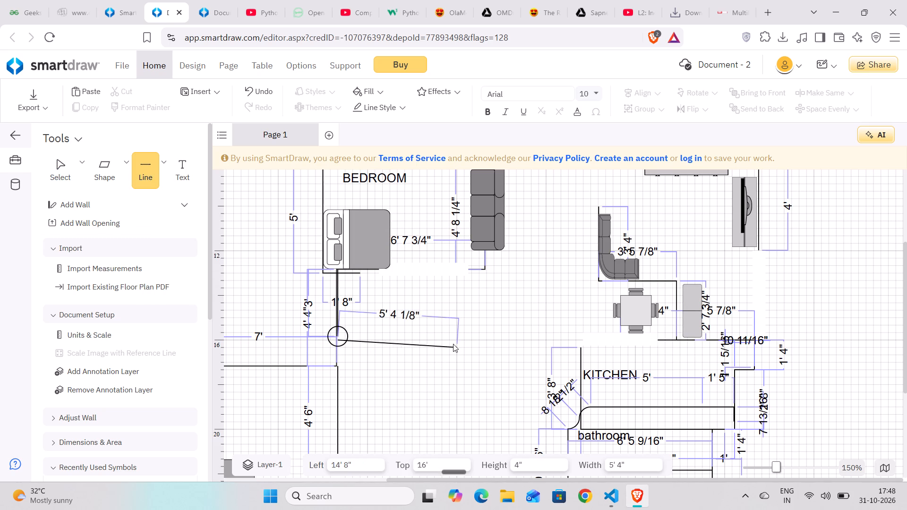
left_click_drag(453, 344, 461, 338)
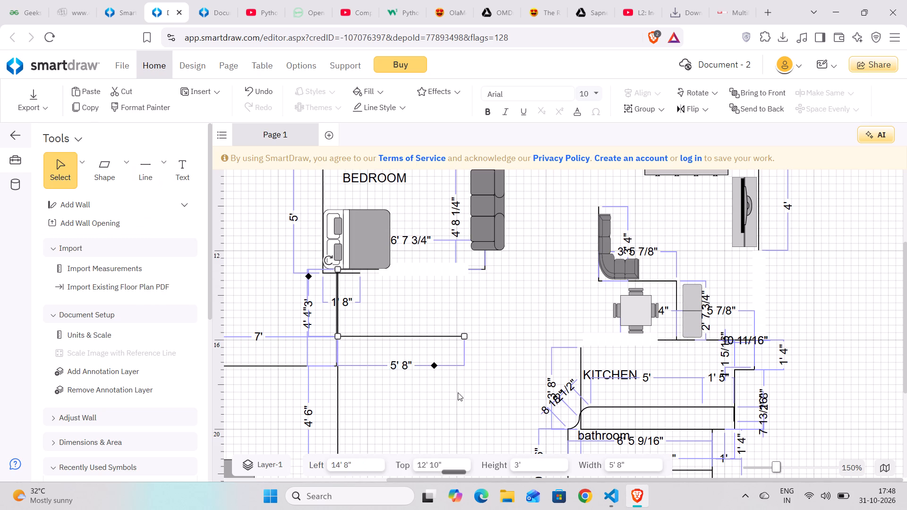
scroll(458, 392, "down", 1)
left_click(141, 169)
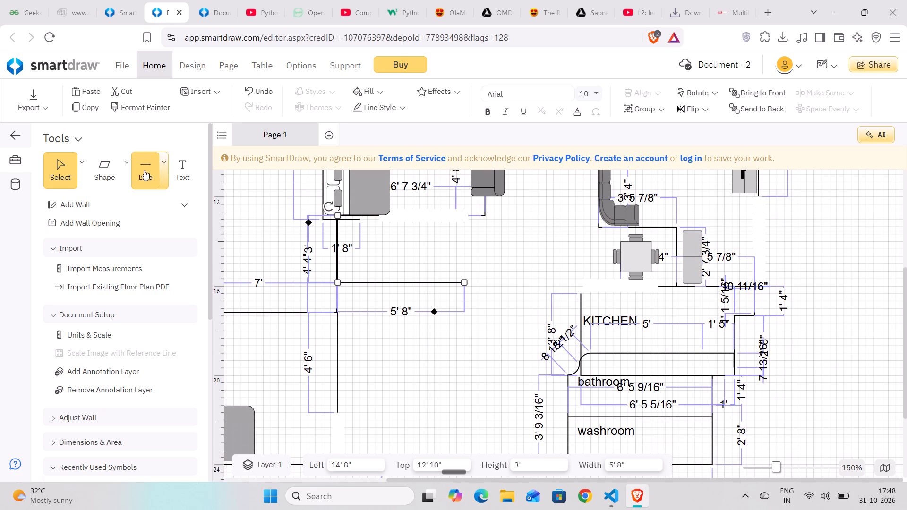
left_click_drag(340, 376, 462, 380)
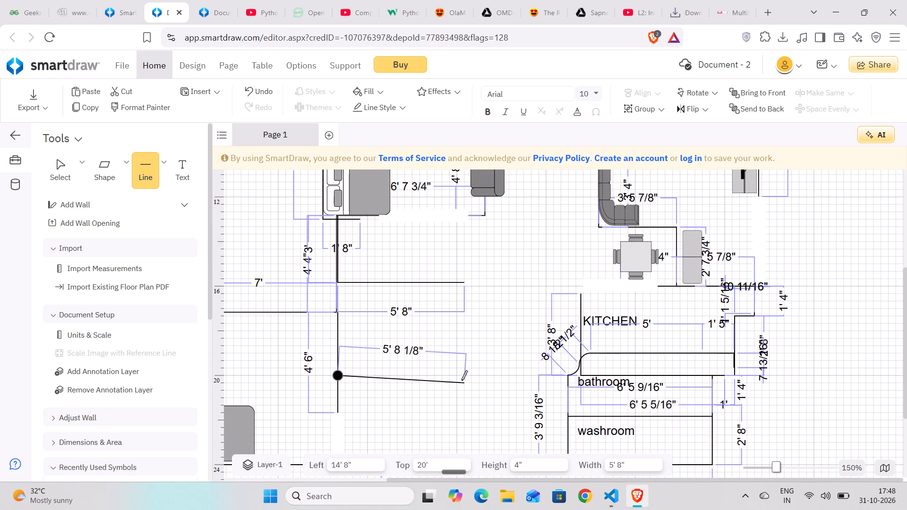
left_click_drag(462, 380, 455, 377)
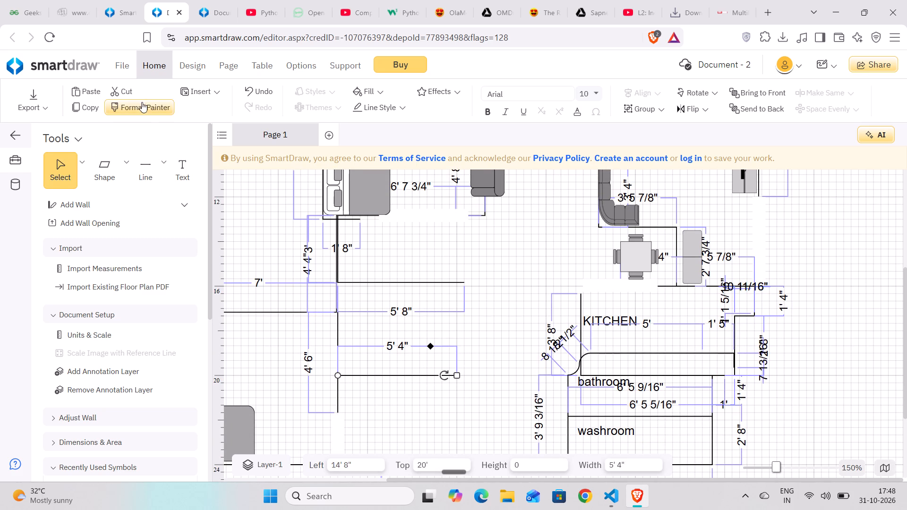
left_click(151, 159)
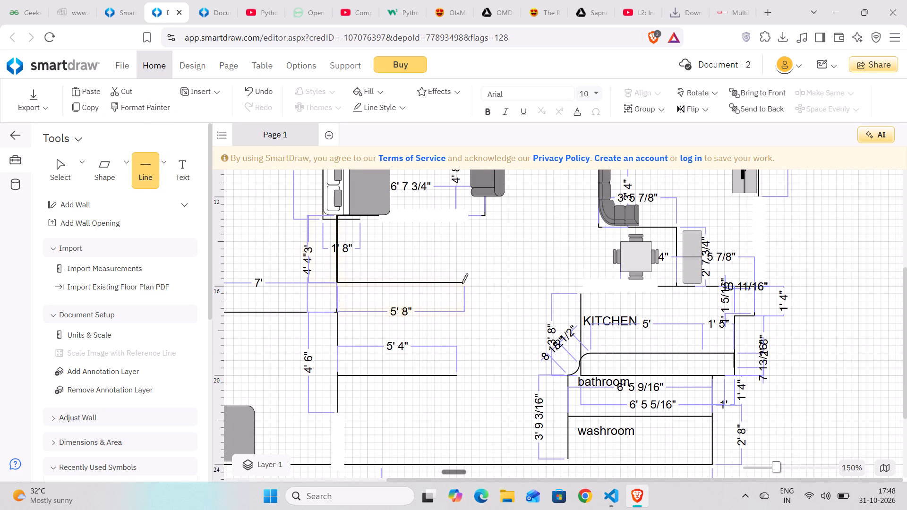
left_click_drag(462, 283, 465, 374)
left_click(441, 401)
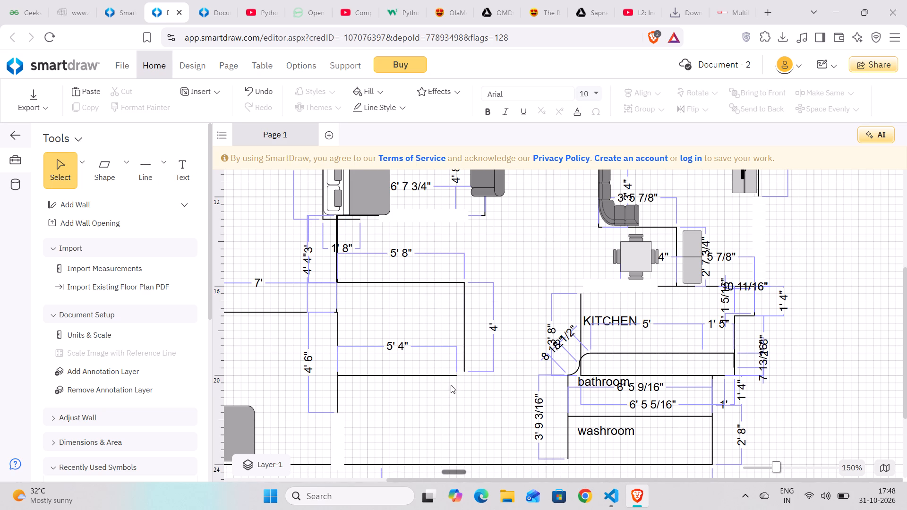
Add a curved connector about 1' 8 1/4" wide and 1' high across the gap at the new box's lower-right corner.
left_click(151, 173)
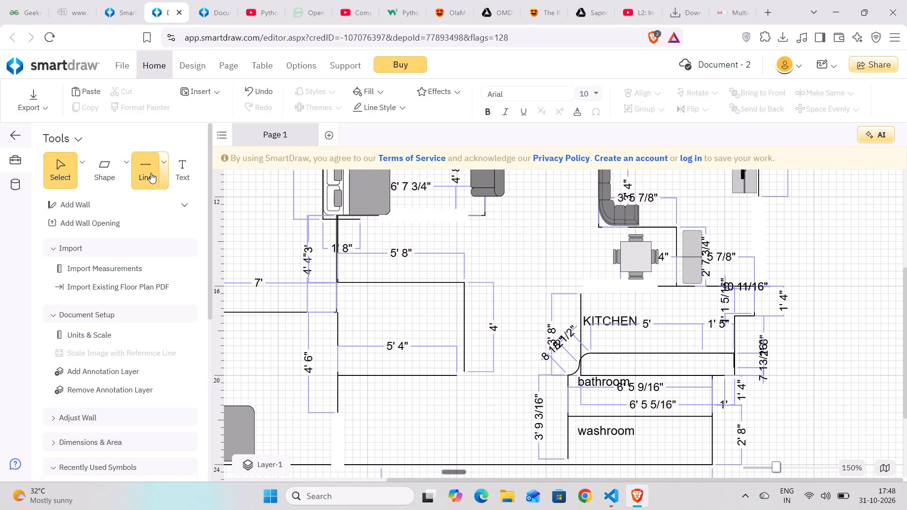
left_click(166, 168)
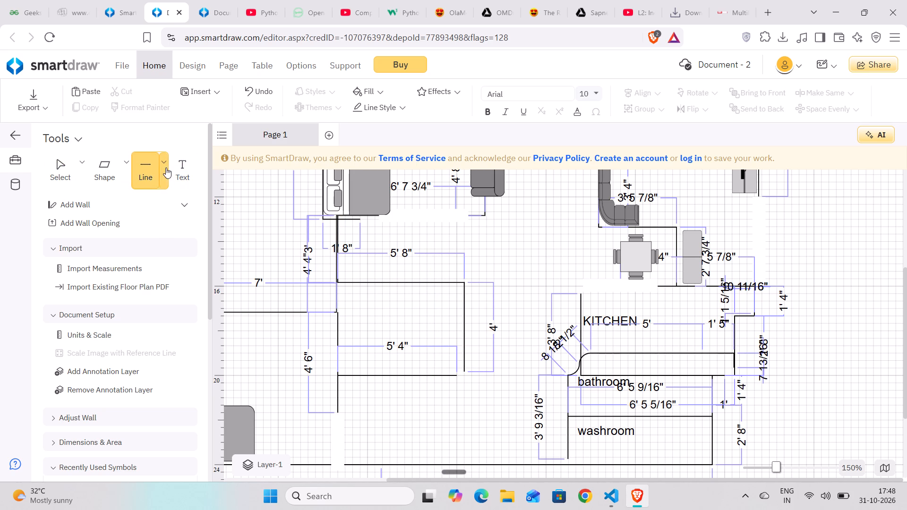
left_click(246, 289)
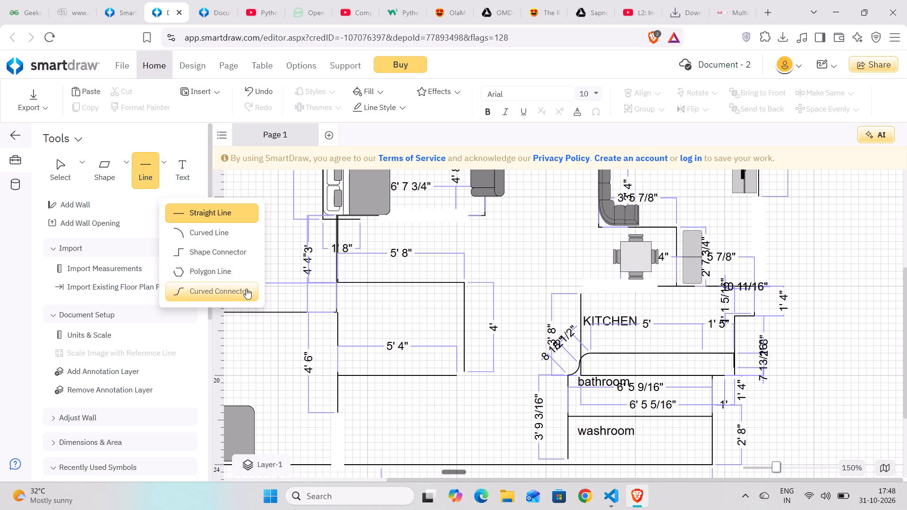
left_click_drag(457, 375, 460, 370)
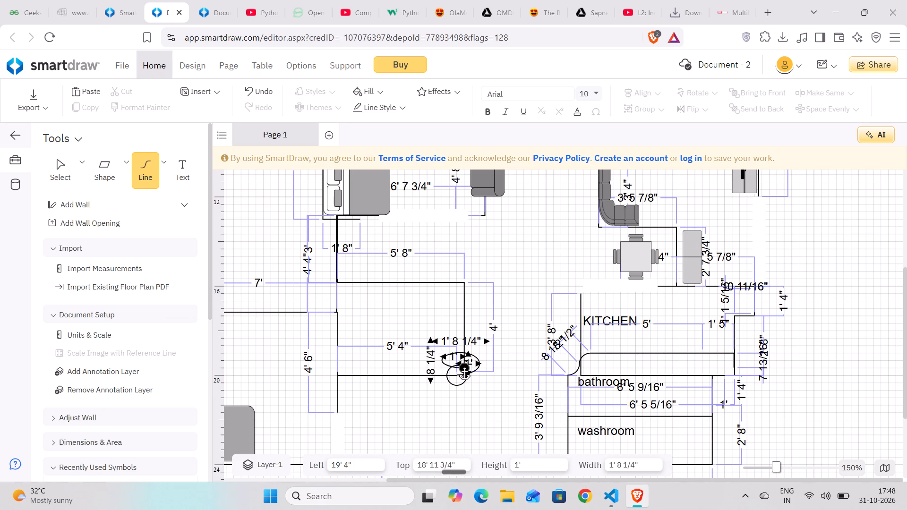
left_click(464, 365)
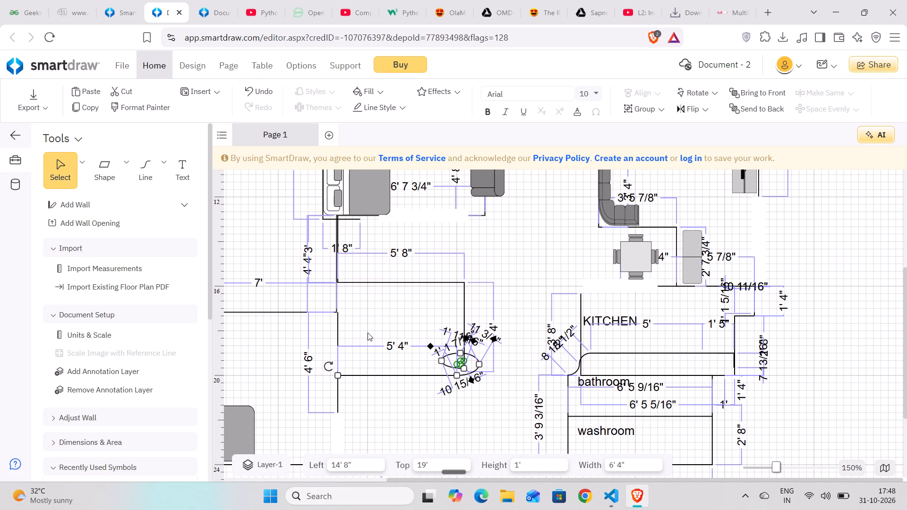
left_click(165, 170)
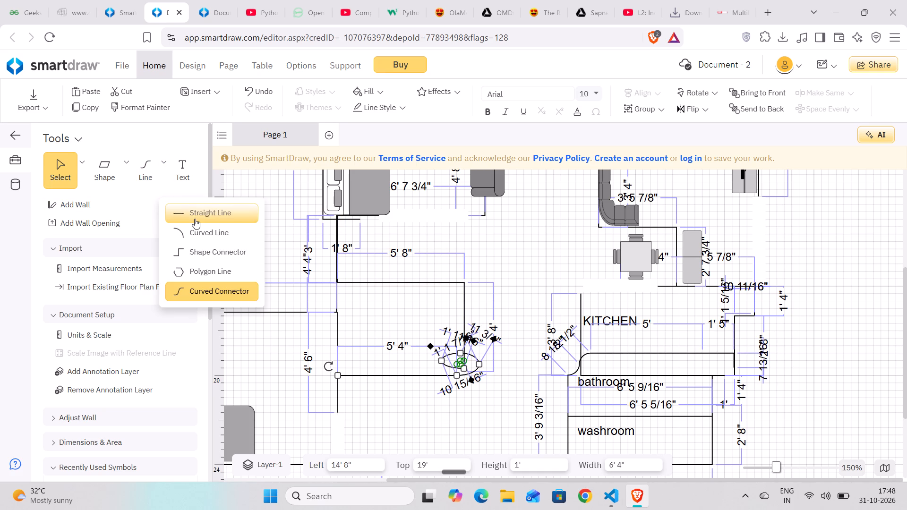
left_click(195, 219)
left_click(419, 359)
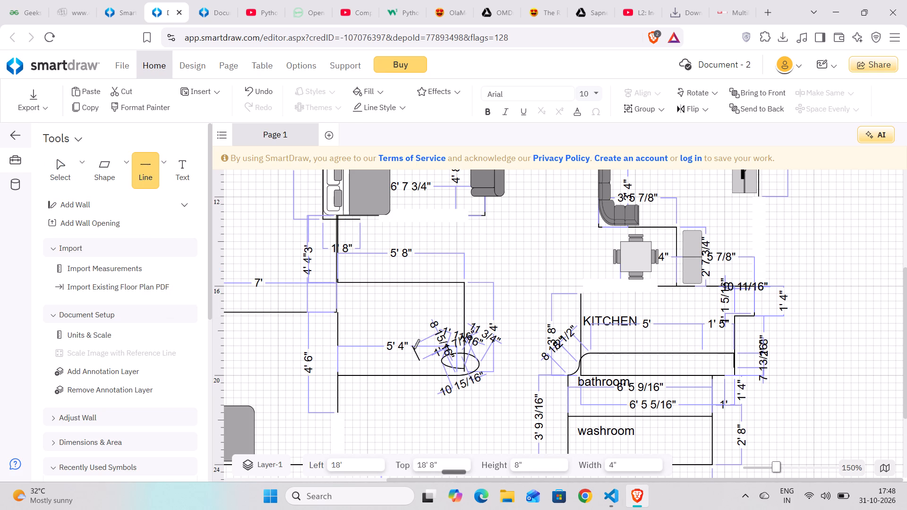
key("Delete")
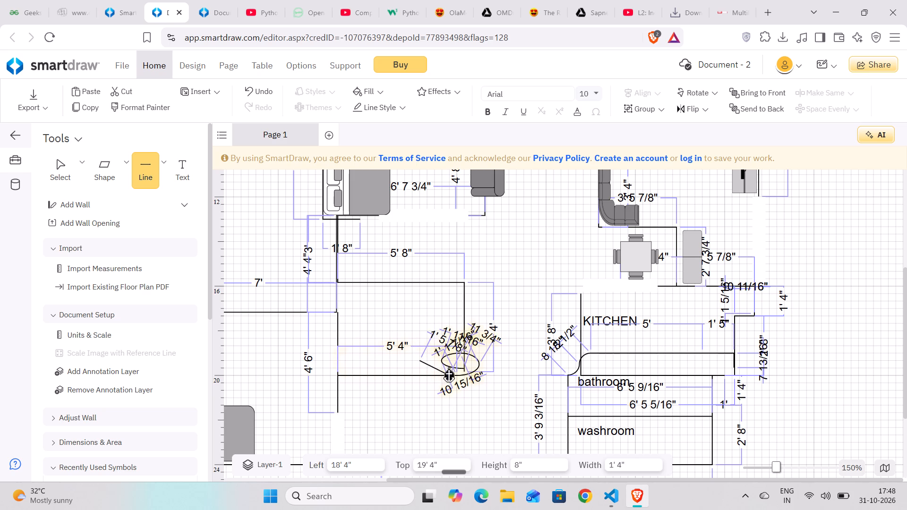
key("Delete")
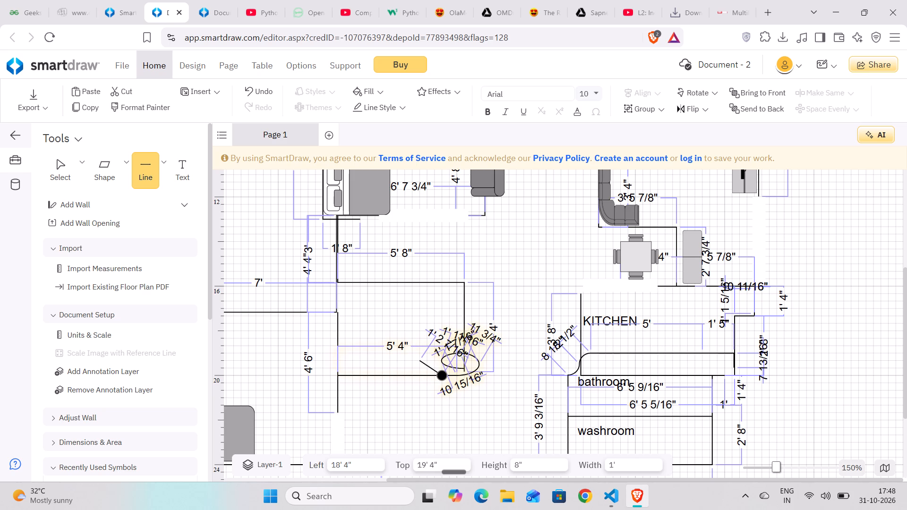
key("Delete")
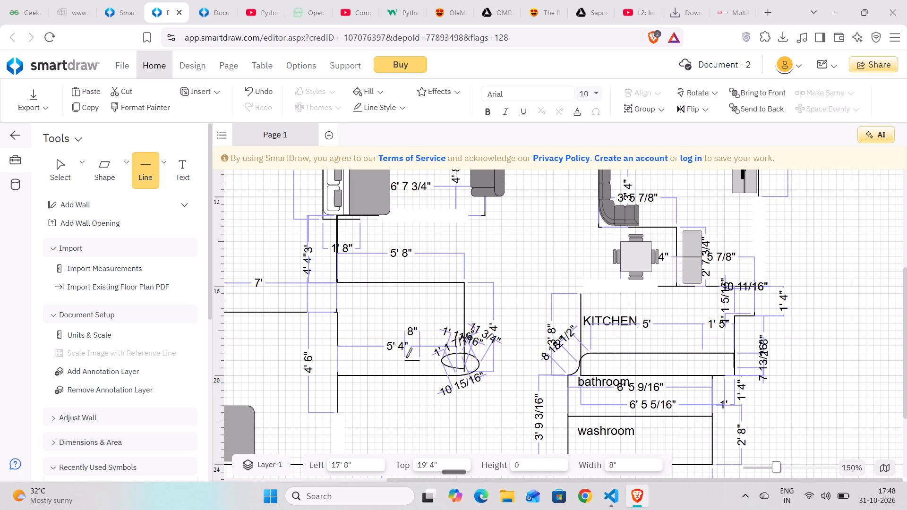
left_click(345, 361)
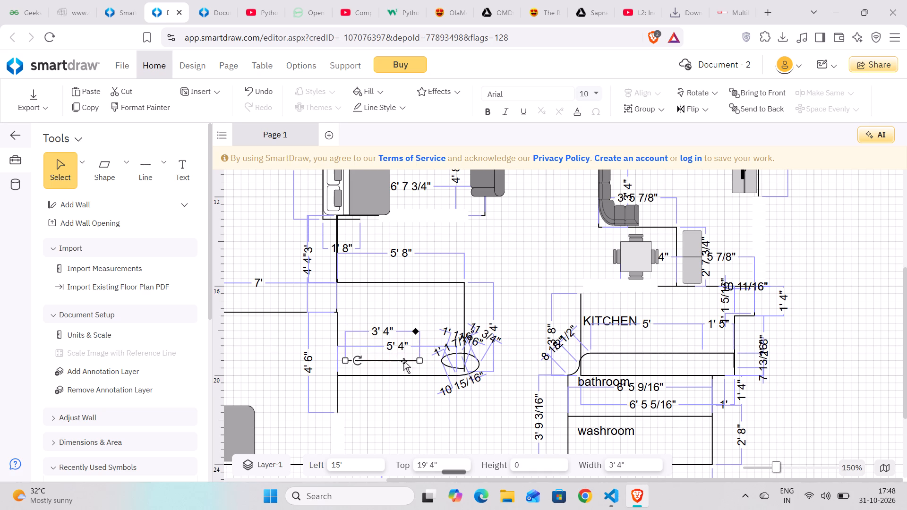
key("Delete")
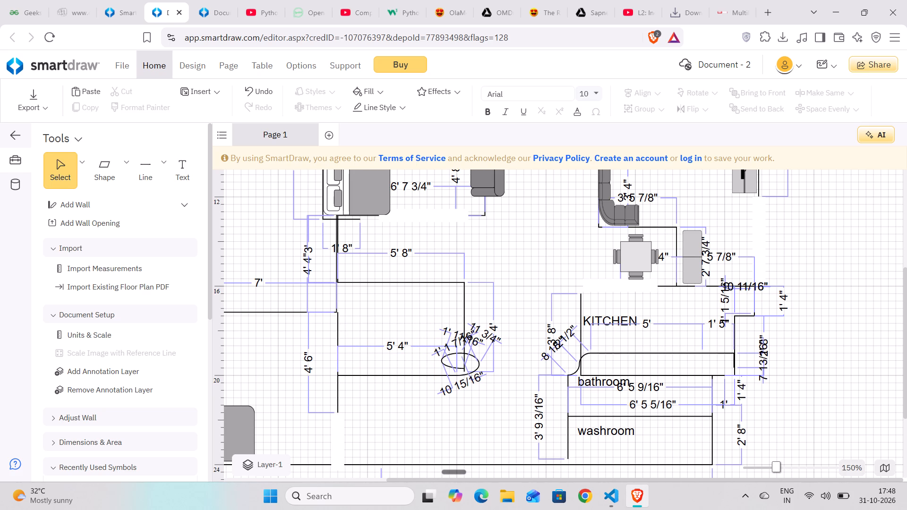
Undo the recent edits back to before the curved connector at the new box's lower-right corner.
key("ctrl+z")
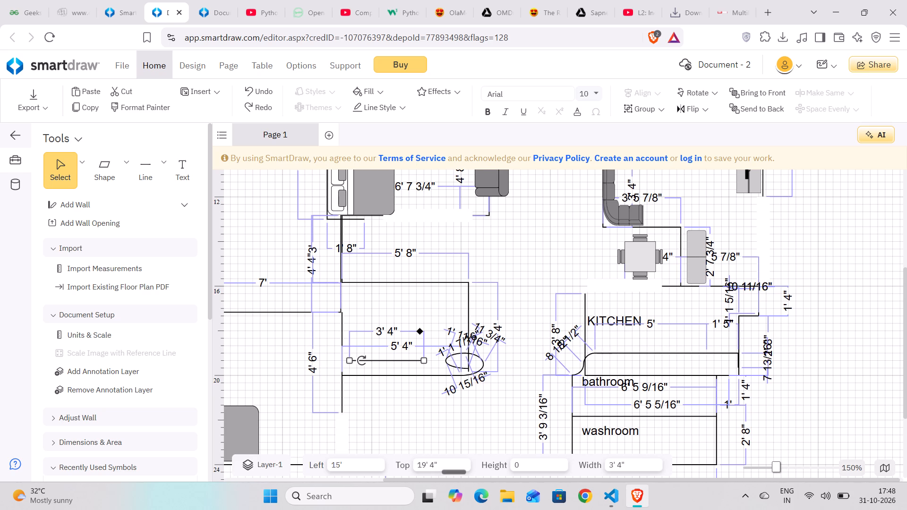
key("ctrl+z")
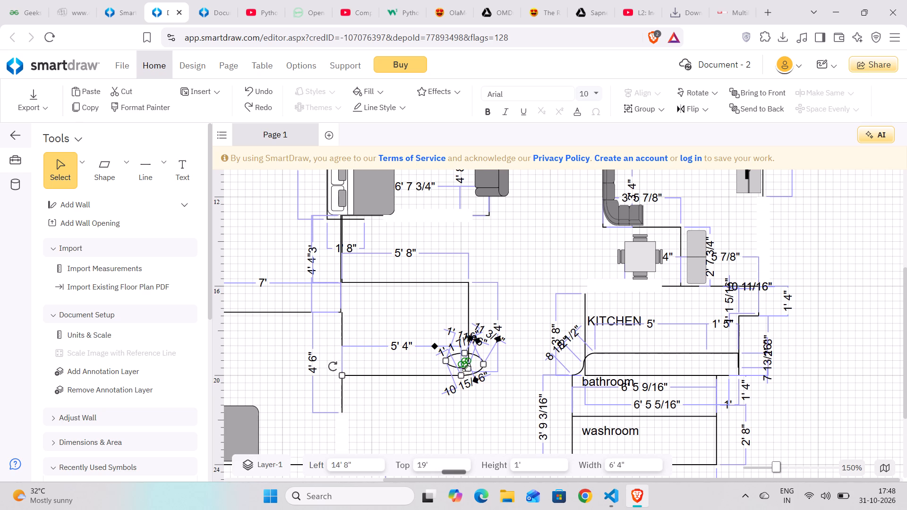
key("ctrl+z")
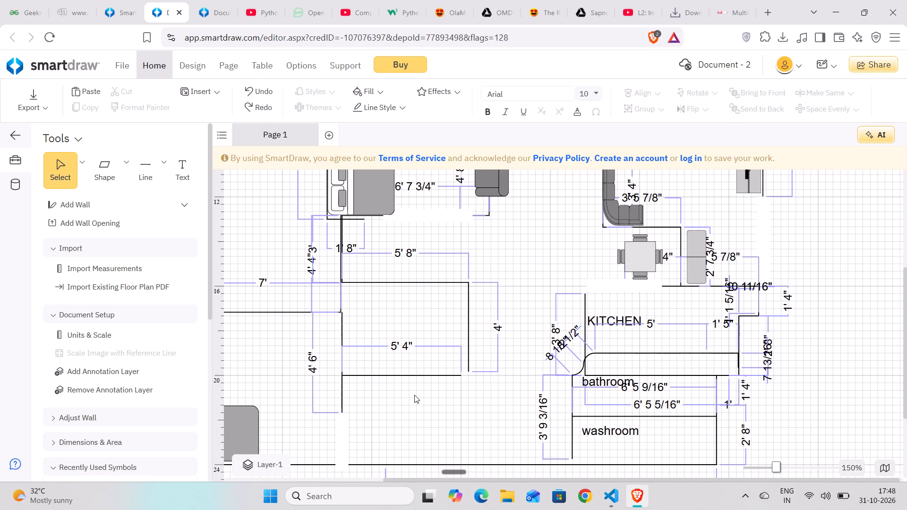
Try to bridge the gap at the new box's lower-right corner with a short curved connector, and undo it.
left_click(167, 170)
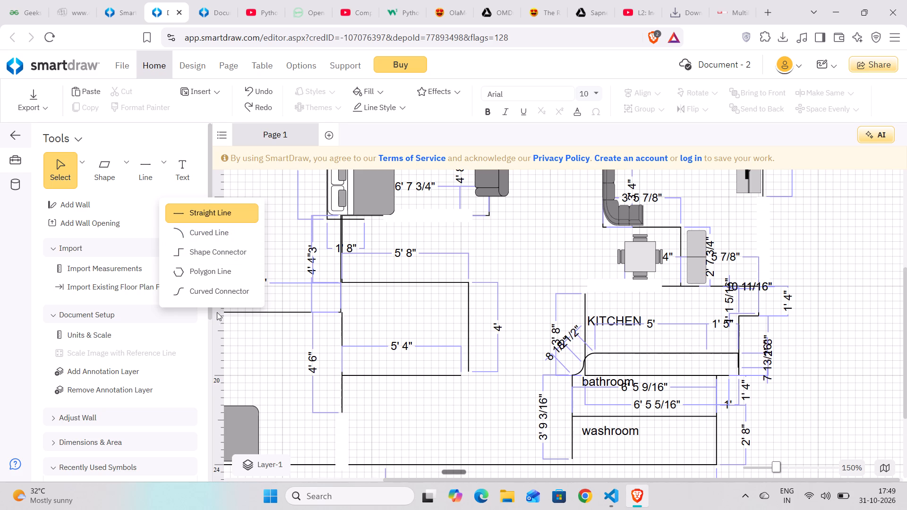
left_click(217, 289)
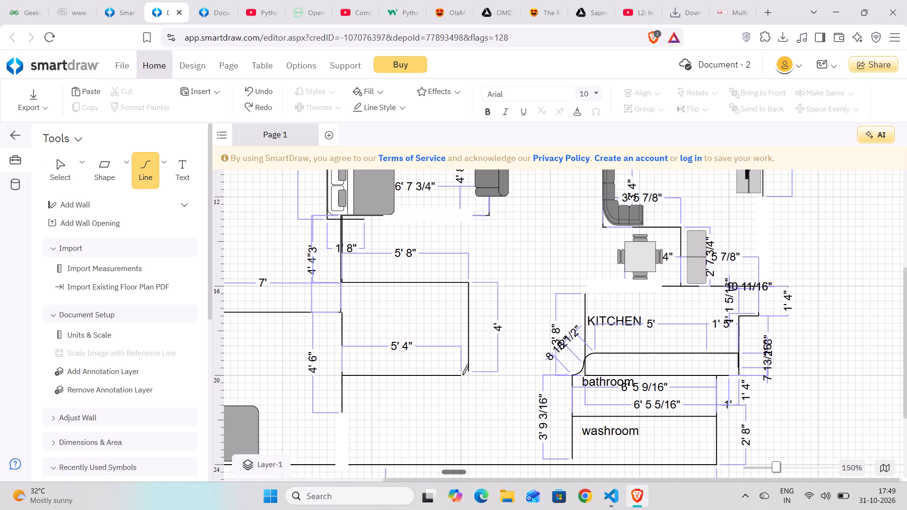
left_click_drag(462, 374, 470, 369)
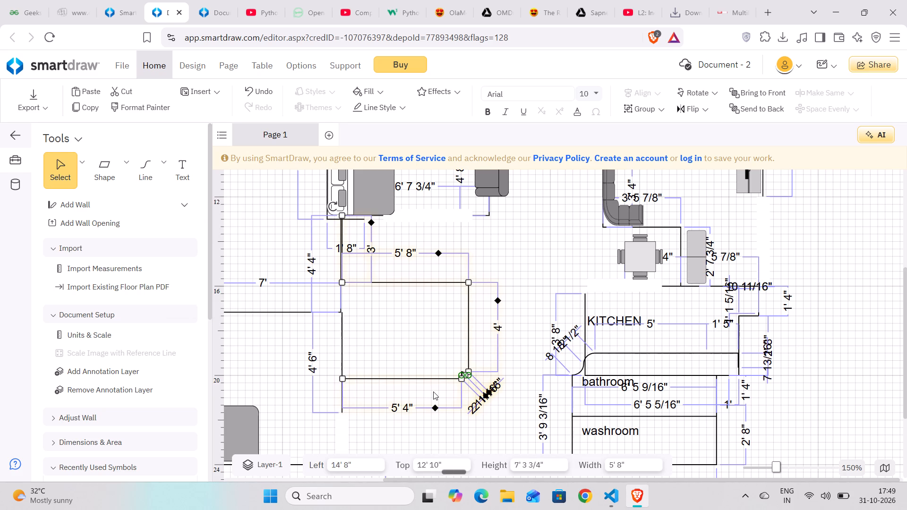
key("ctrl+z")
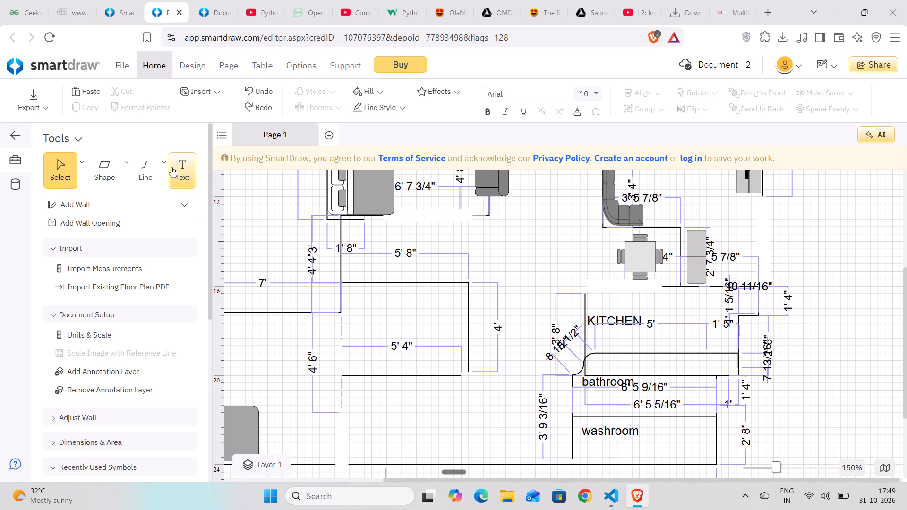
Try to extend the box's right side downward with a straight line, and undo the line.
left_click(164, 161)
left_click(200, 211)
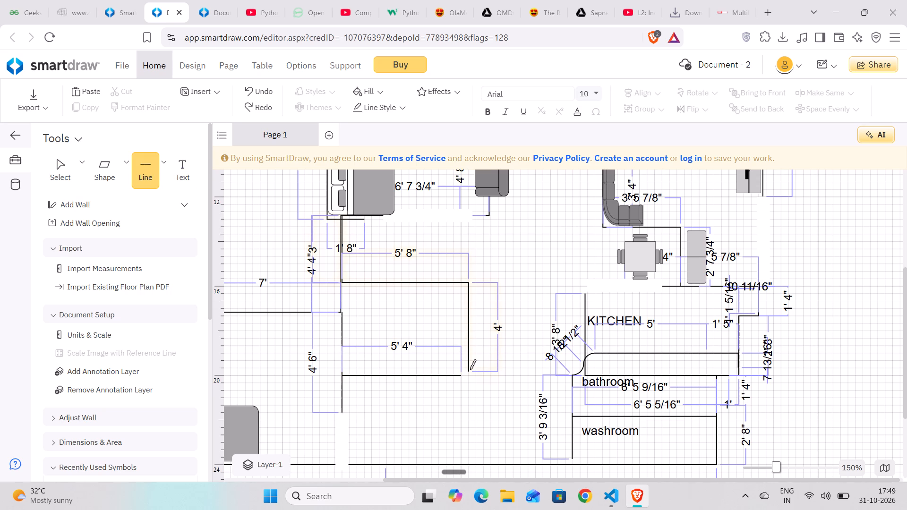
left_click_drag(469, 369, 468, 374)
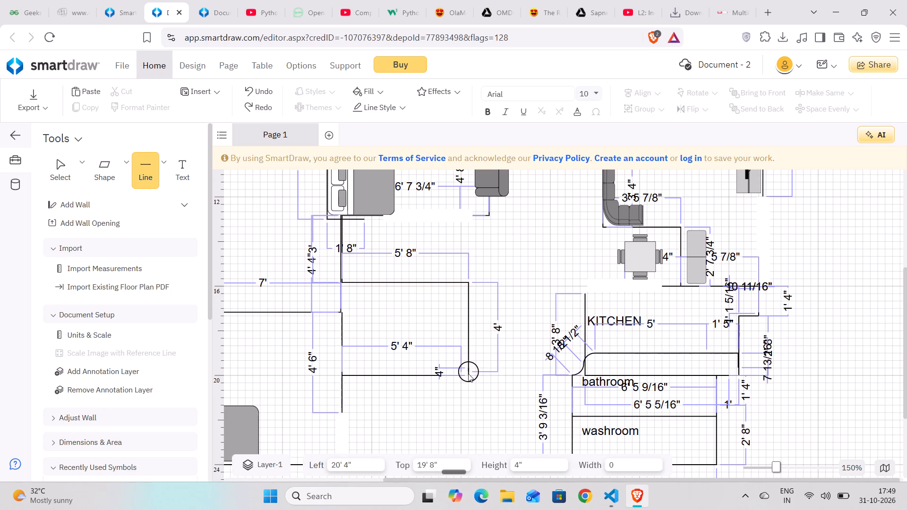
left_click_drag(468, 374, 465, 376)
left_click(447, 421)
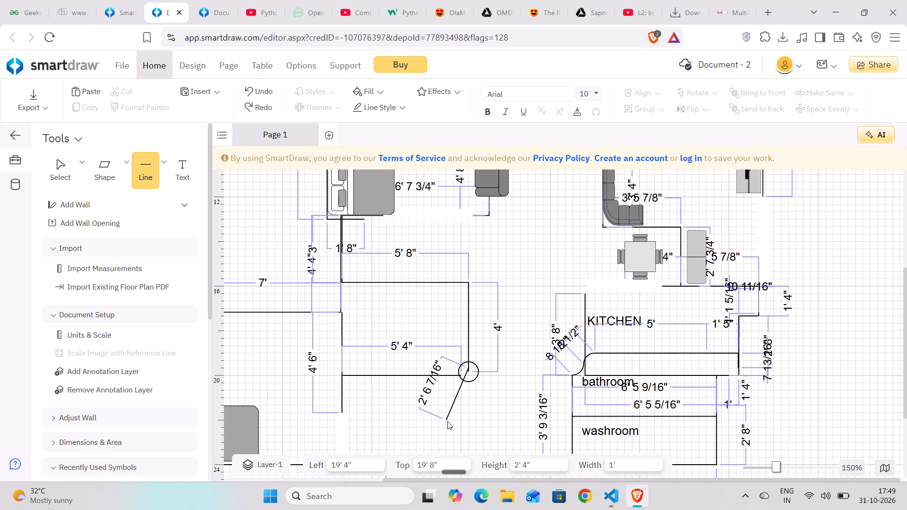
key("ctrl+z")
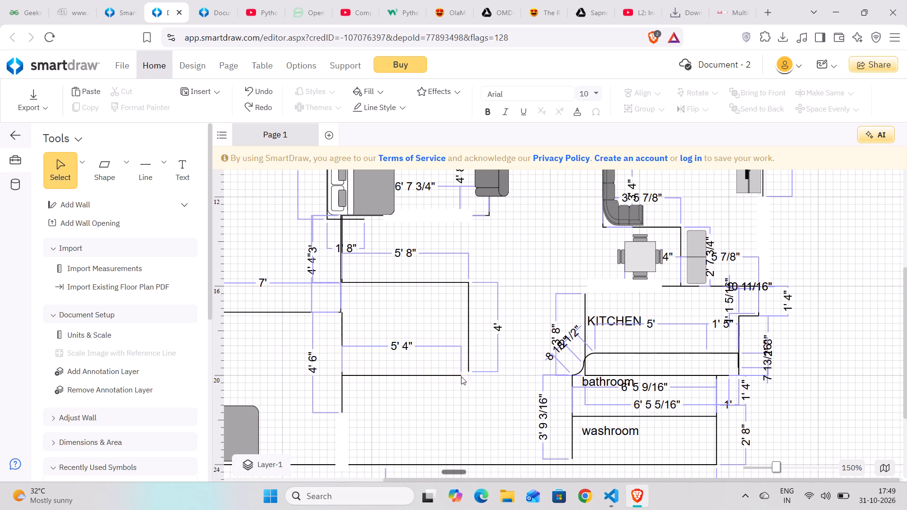
Close the gap at the box's lower-right corner with a 4" horizontal straight line.
left_click(159, 169)
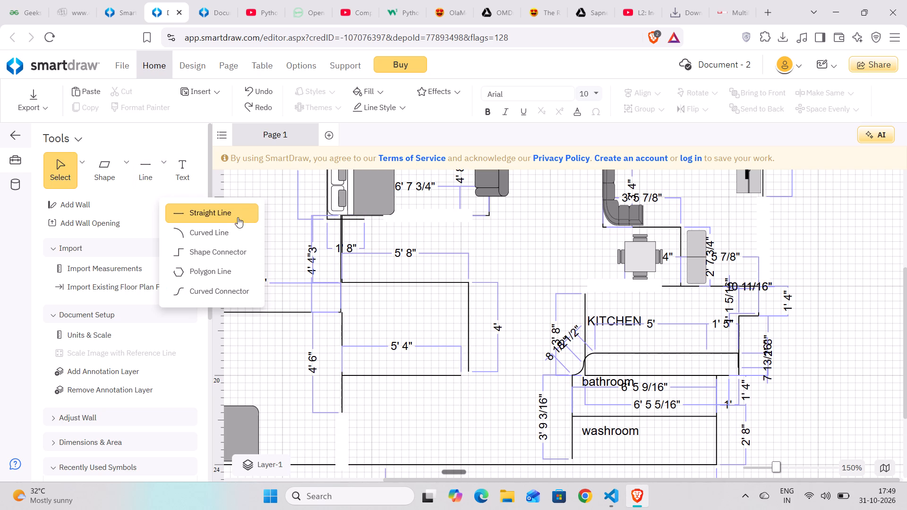
left_click(233, 215)
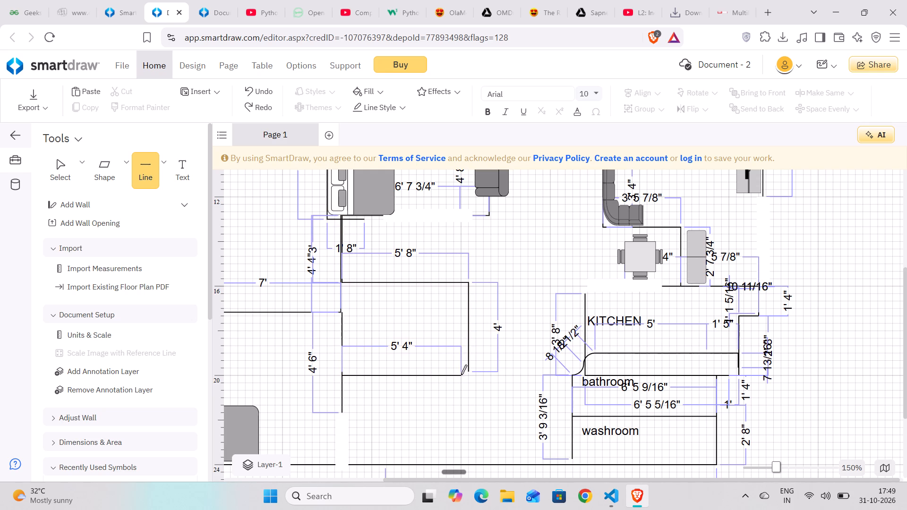
left_click_drag(461, 376, 468, 375)
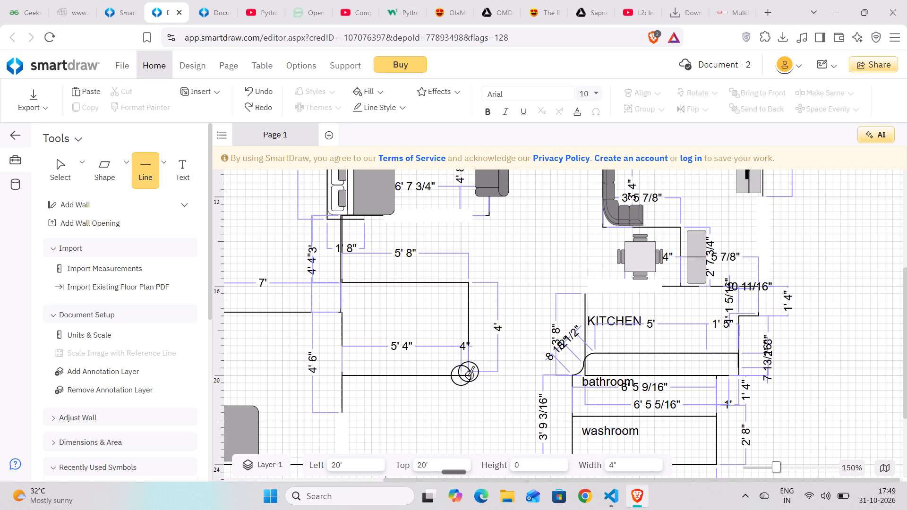
left_click_drag(468, 375, 470, 375)
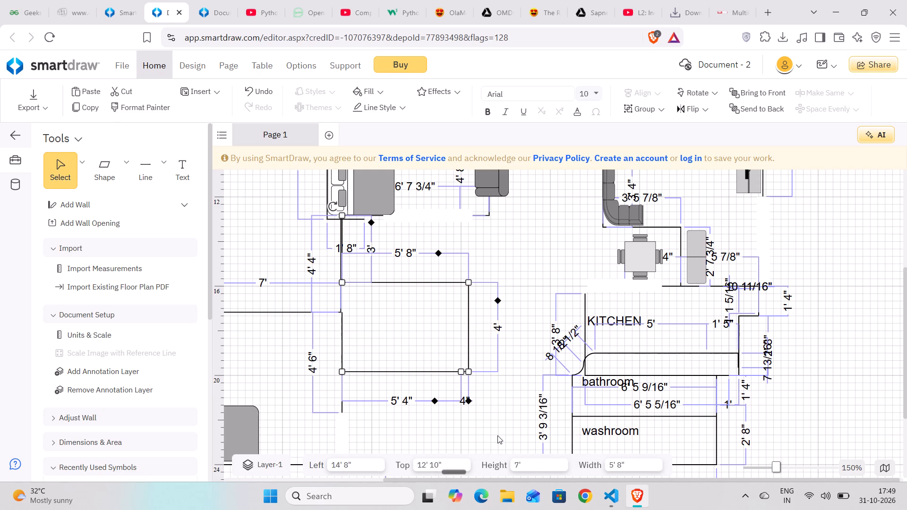
left_click(497, 435)
Add a 1' 8 7/8" wall opening, turned vertical, at the upper end of the new box's right side.
scroll(405, 309, "up", 1)
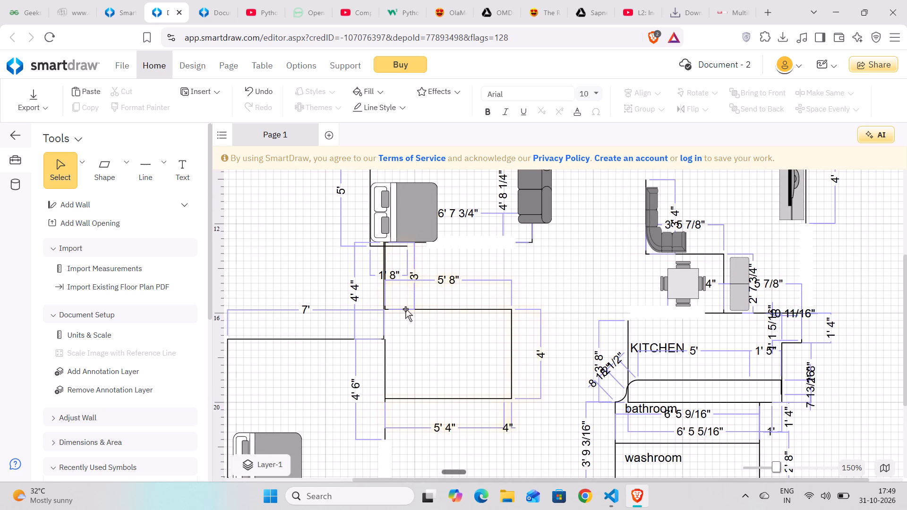
scroll(405, 309, "up", 1)
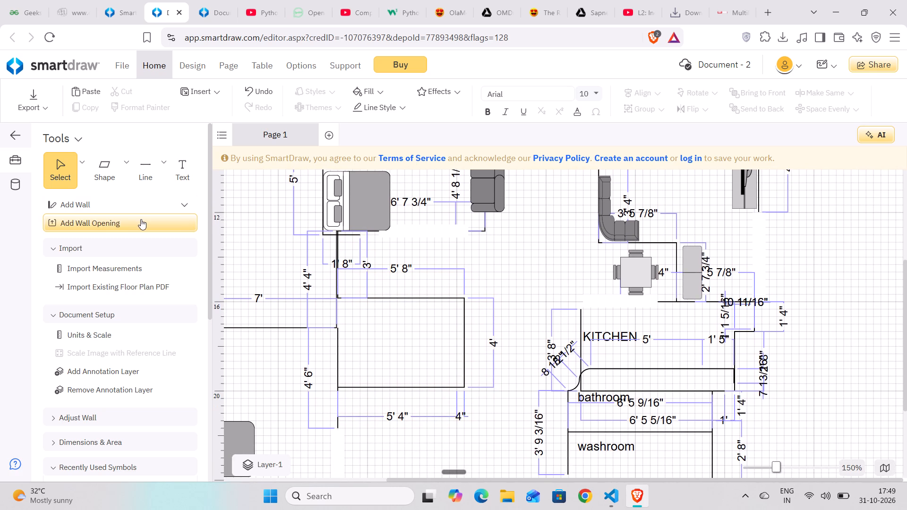
left_click(144, 221)
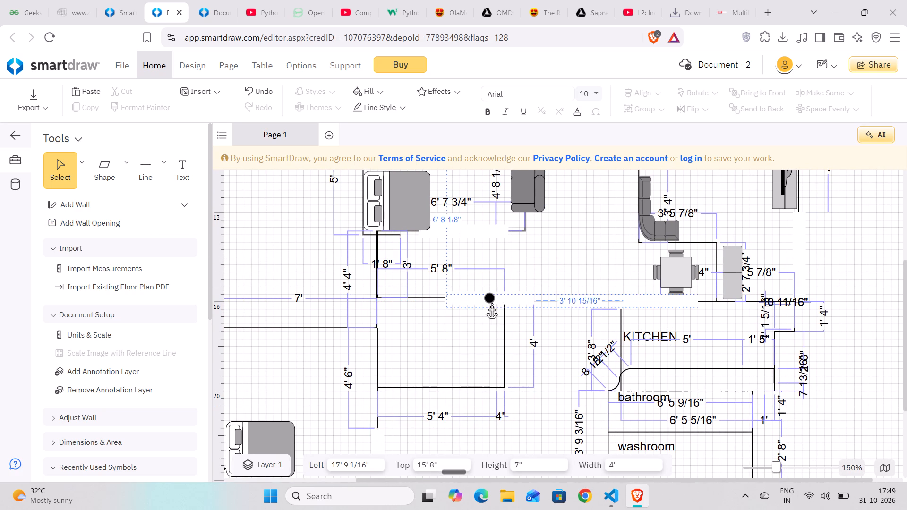
left_click(496, 318)
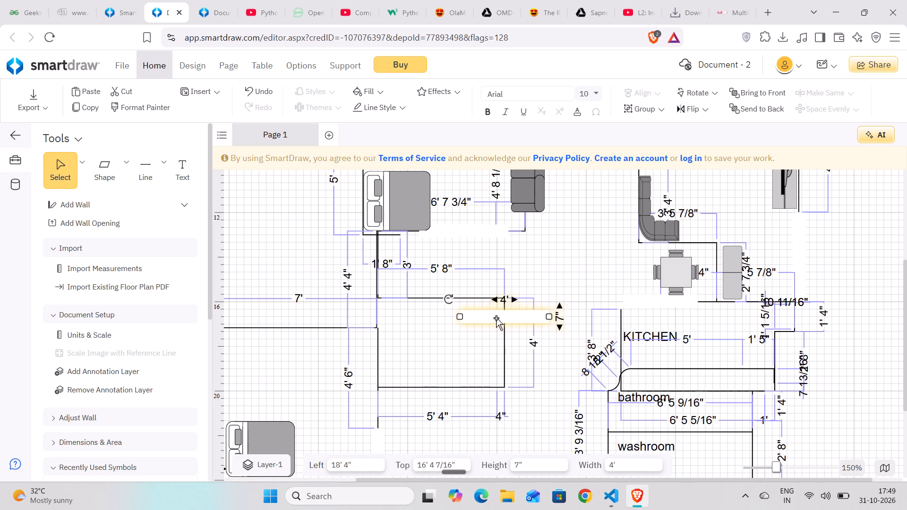
left_click_drag(458, 317, 506, 317)
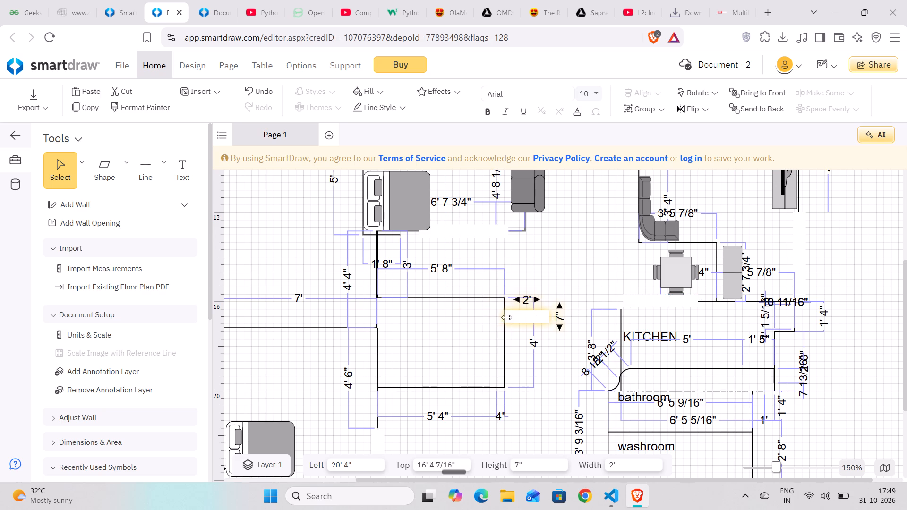
left_click_drag(506, 317, 507, 317)
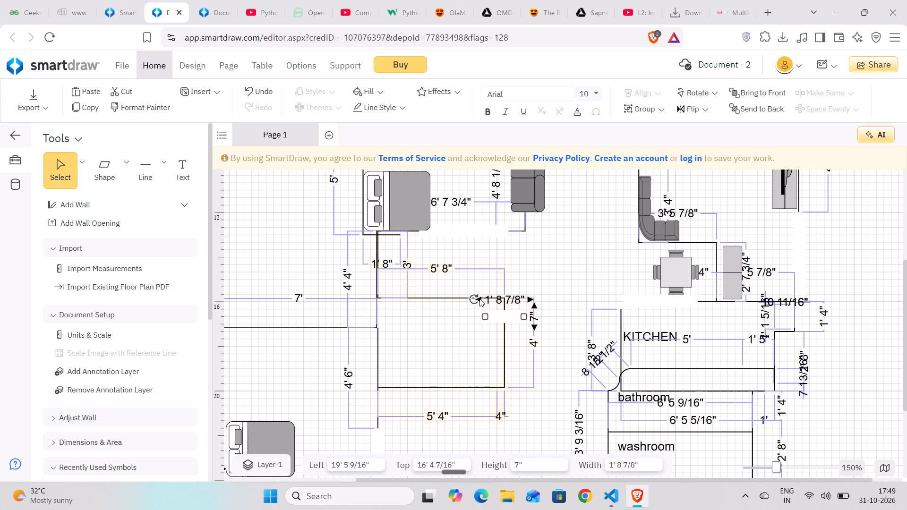
left_click_drag(475, 298, 496, 335)
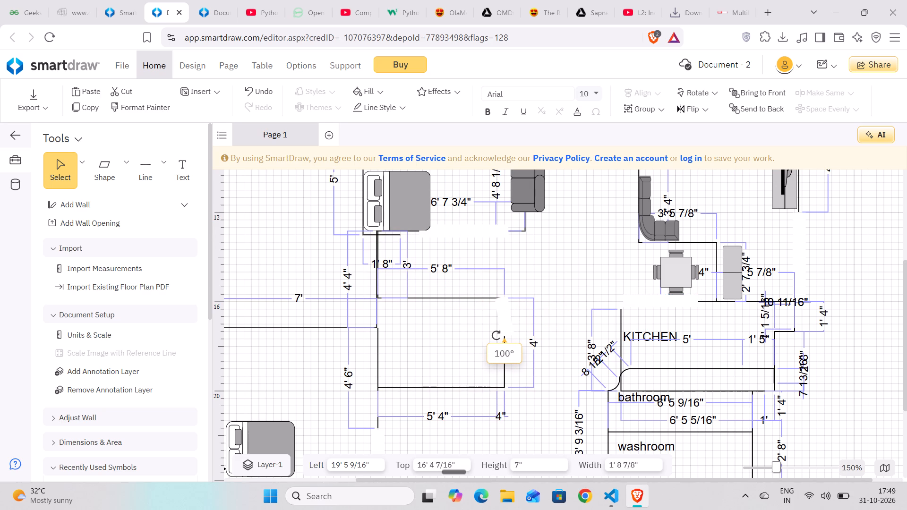
left_click_drag(496, 335, 494, 335)
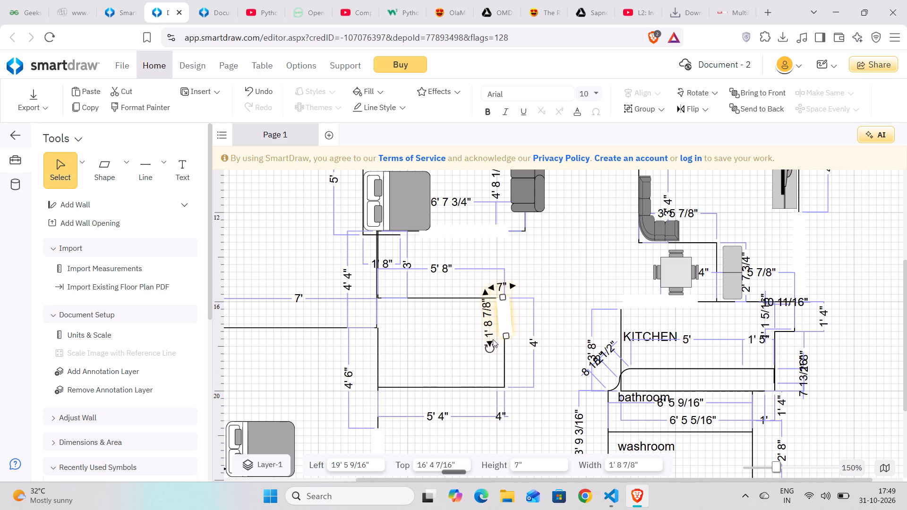
left_click(487, 345)
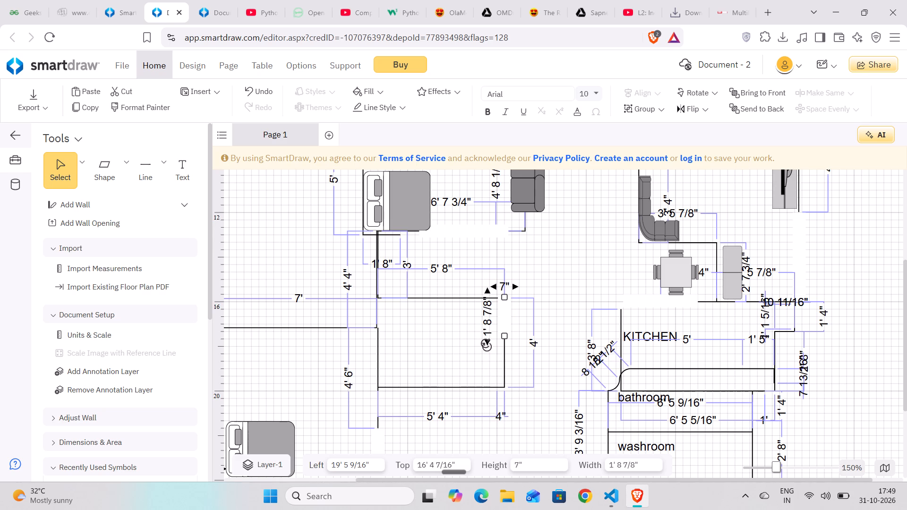
Place a Full Bed symbol inside the new box, resized to 2' 4 9/16" wide and 3' 3" long.
scroll(148, 266, "down", 3)
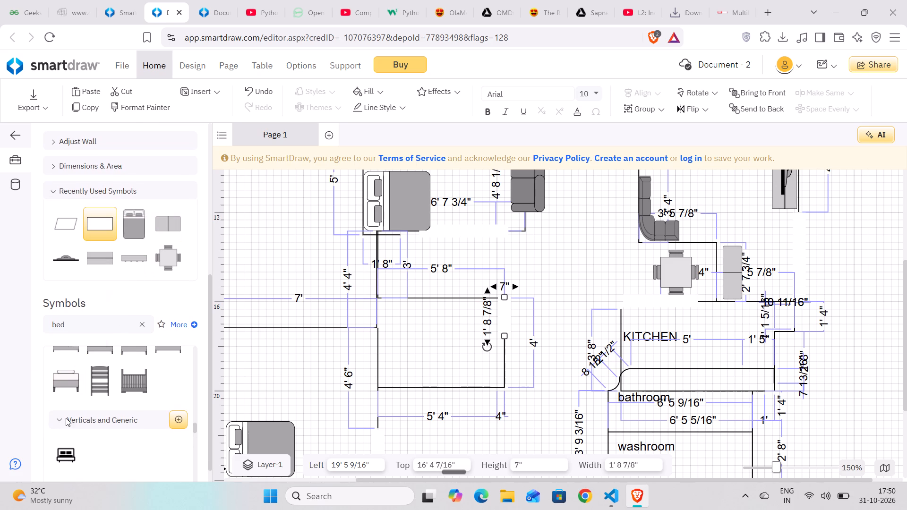
scroll(78, 378, "up", 1)
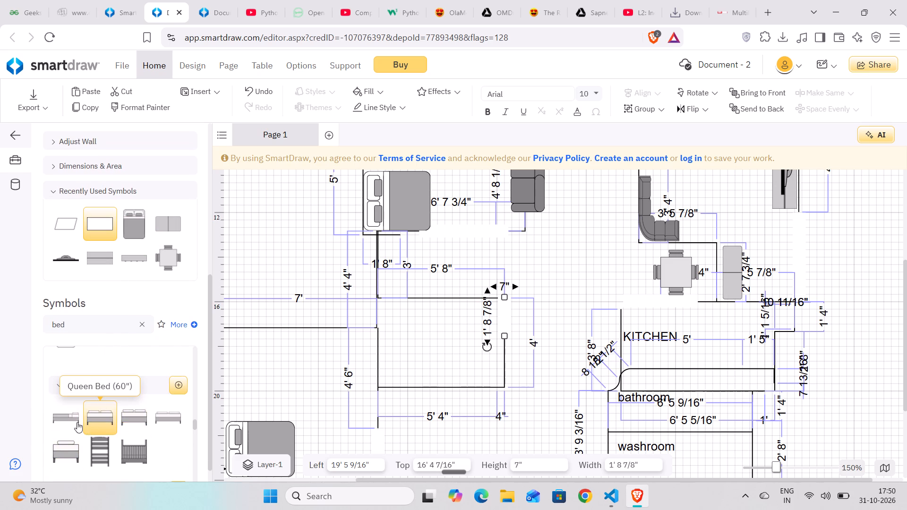
scroll(73, 419, "up", 4)
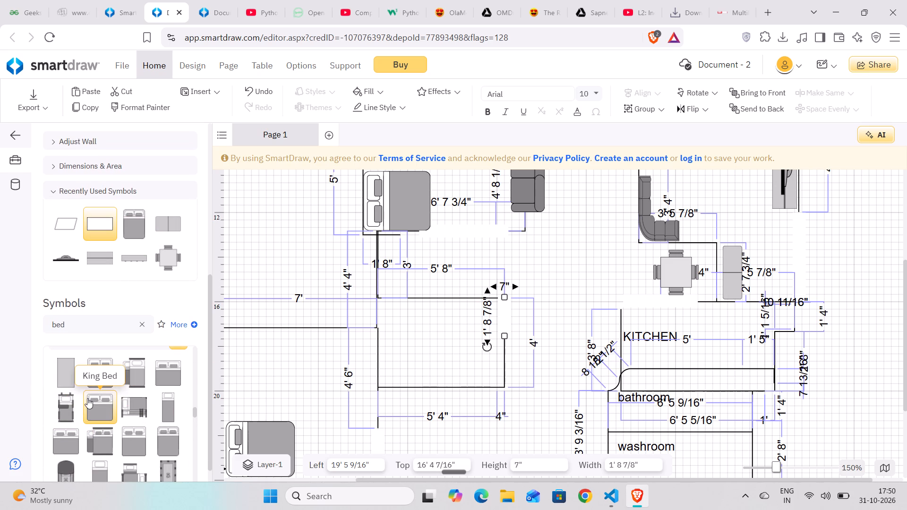
left_click(163, 446)
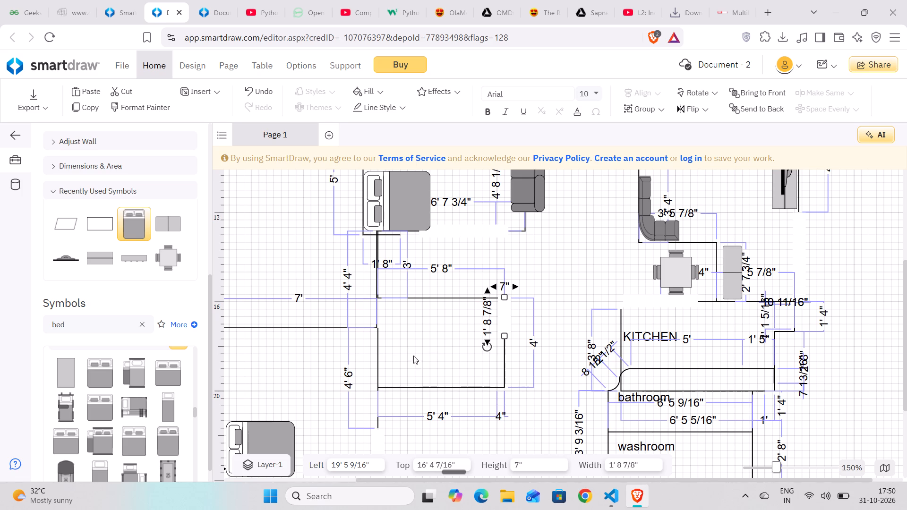
left_click(167, 439)
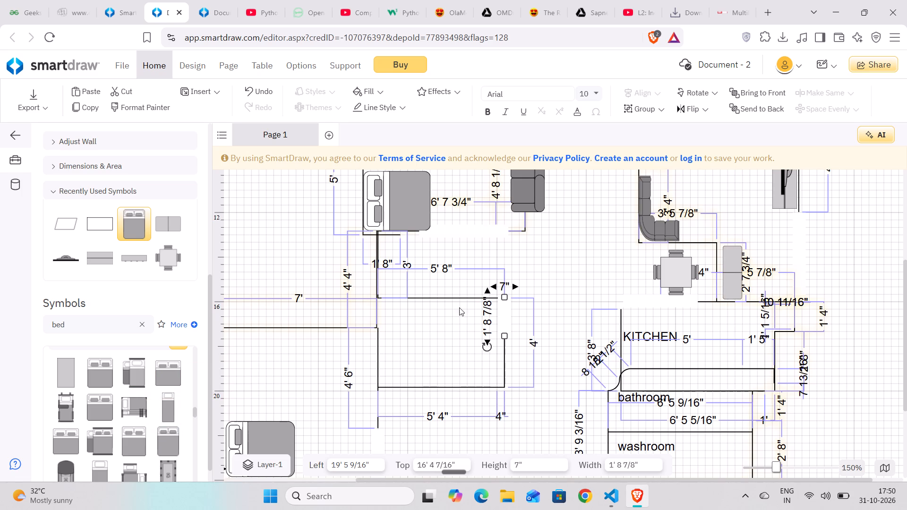
left_click_drag(168, 442, 438, 352)
left_click_drag(485, 420, 411, 350)
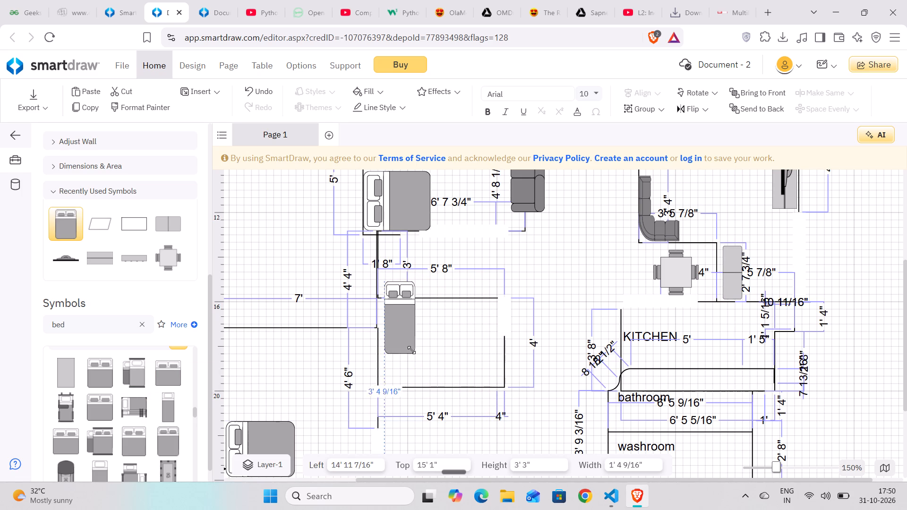
left_click_drag(411, 350, 437, 354)
left_click_drag(392, 308, 412, 333)
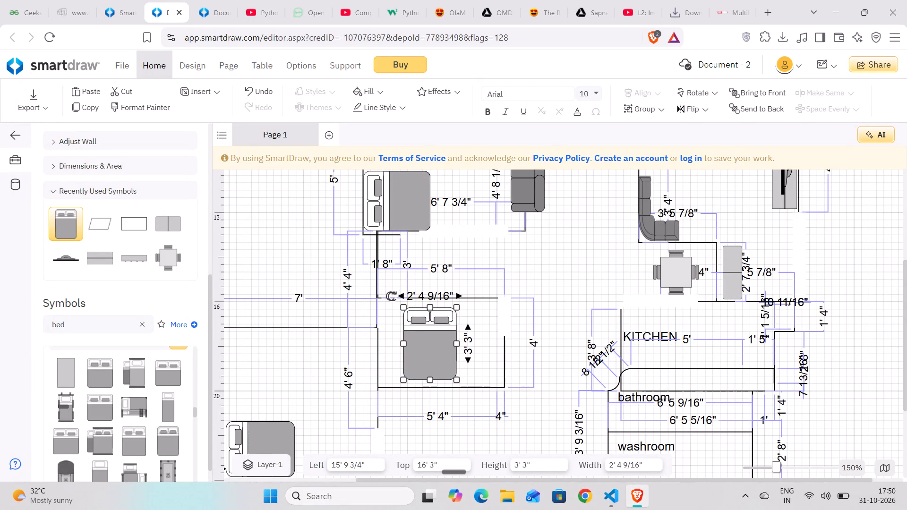
Rotate the new bed a quarter turn with its pillows toward the box's left wall, and position it beside that wall.
left_click_drag(390, 296, 416, 356)
left_click_drag(424, 349, 422, 365)
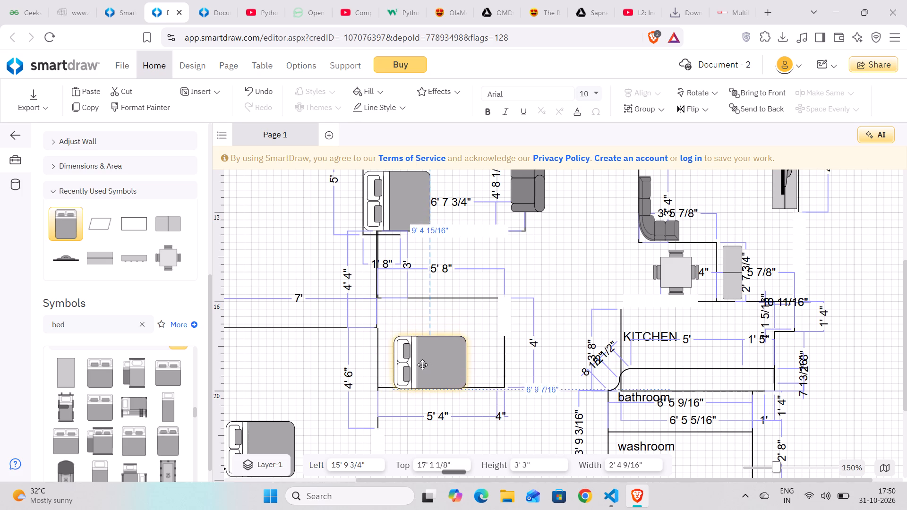
left_click_drag(422, 365, 452, 344)
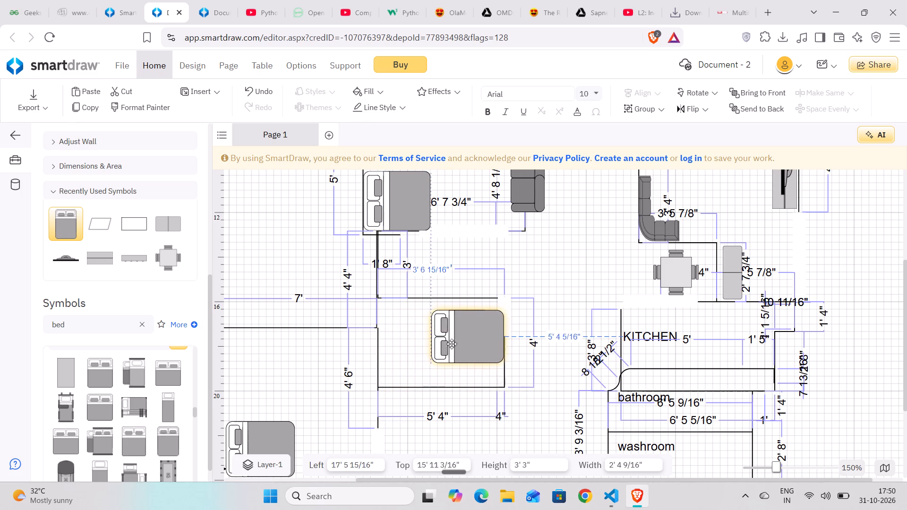
left_click_drag(452, 344, 418, 362)
left_click(418, 362)
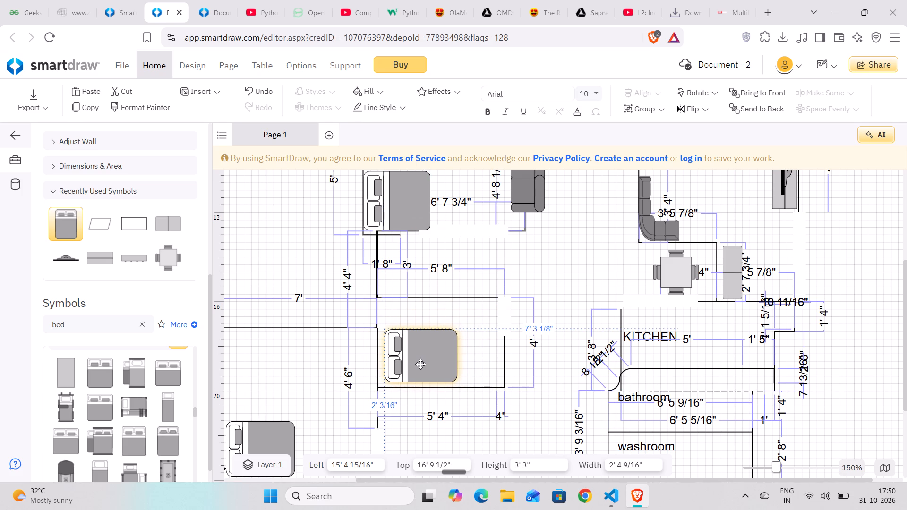
scroll(515, 382, "down", 2)
scroll(515, 382, "up", 1)
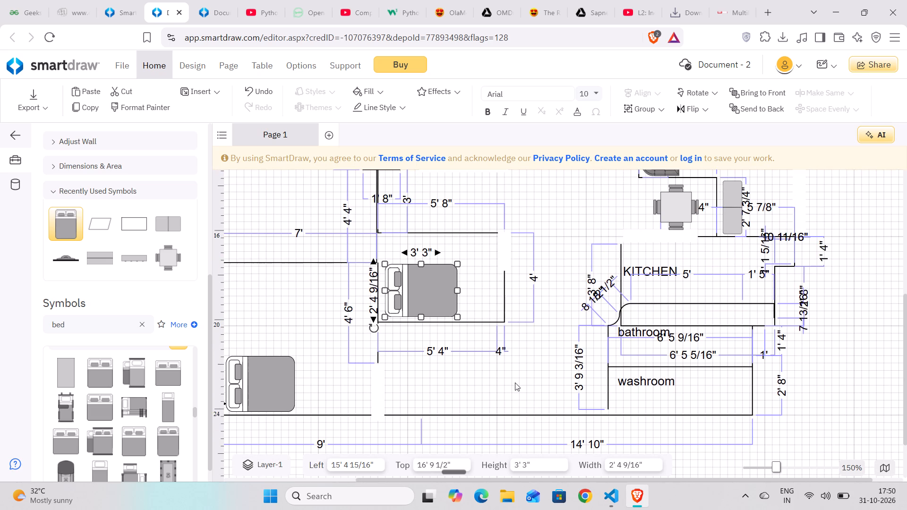
Deselect the new bed and look over the floor plan from the bedroom down to the bathroom and washroom.
scroll(515, 382, "up", 2)
scroll(515, 382, "down", 1)
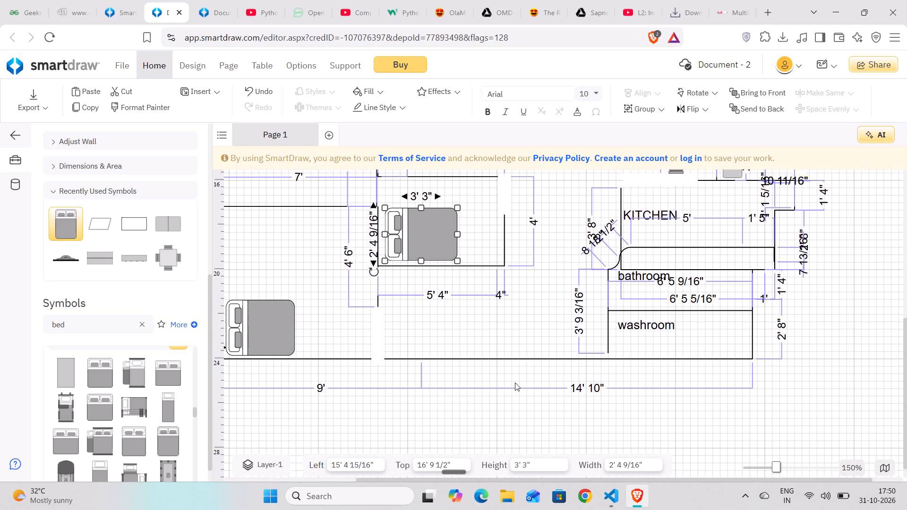
scroll(515, 382, "up", 1)
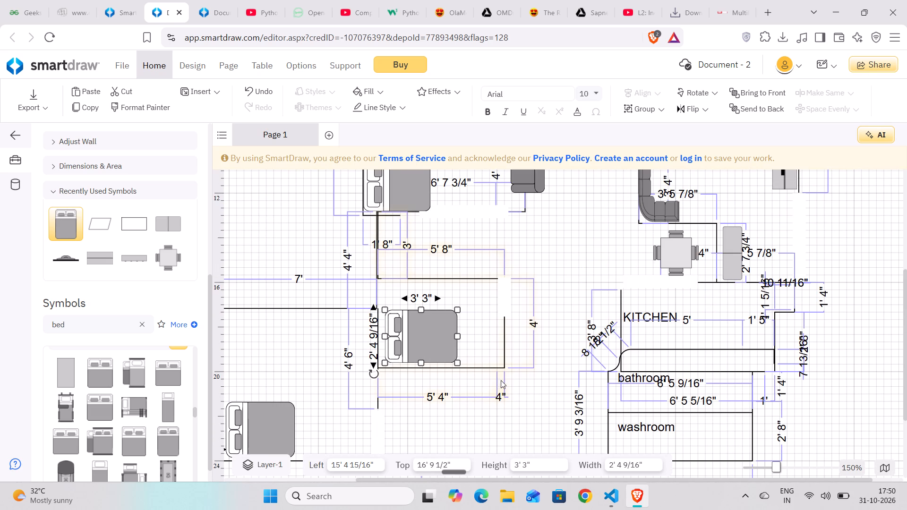
left_click(280, 222)
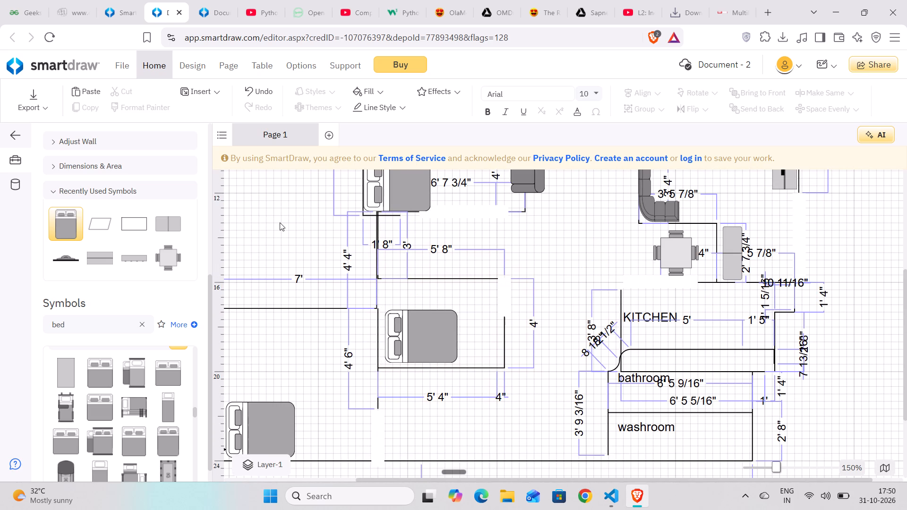
scroll(588, 330, "up", 1)
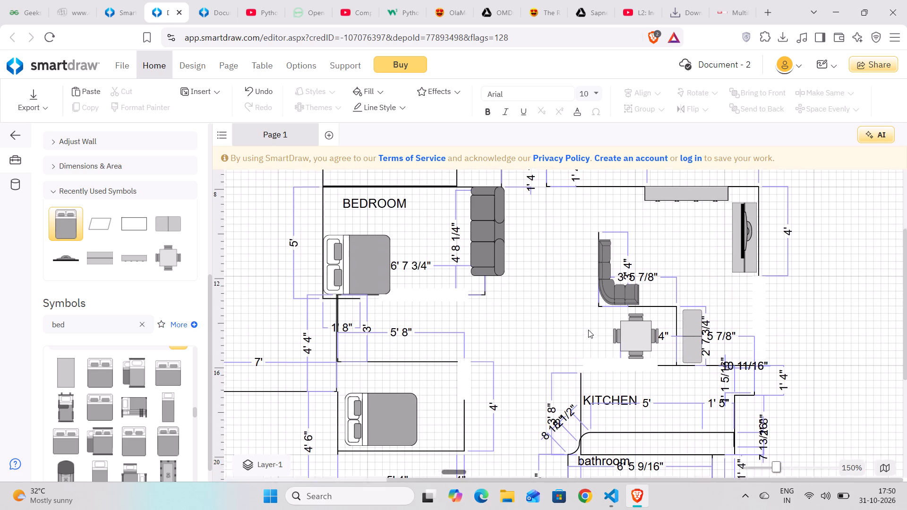
scroll(588, 330, "up", 1)
scroll(588, 330, "down", 5)
scroll(588, 330, "up", 1)
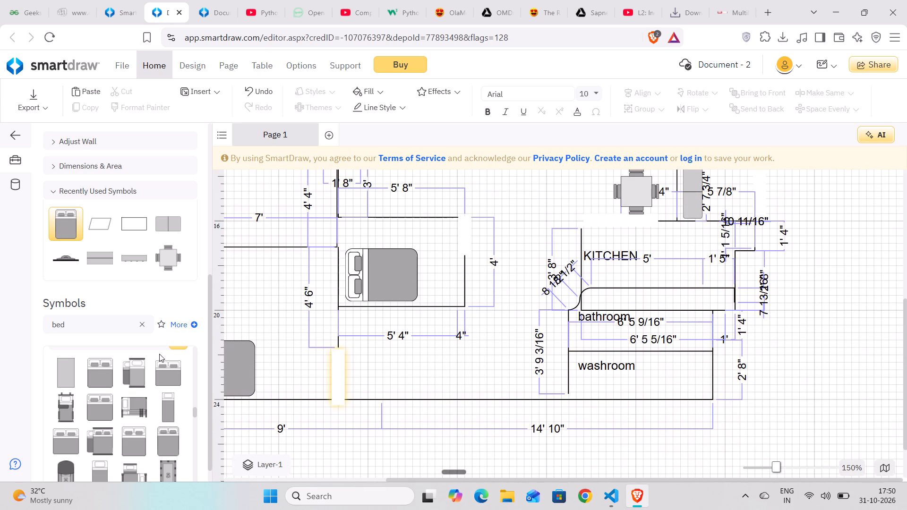
Place a Bathtub symbol, 3' wide and 5' high, over the 6' box above the bedroom.
scroll(140, 426, "down", 1)
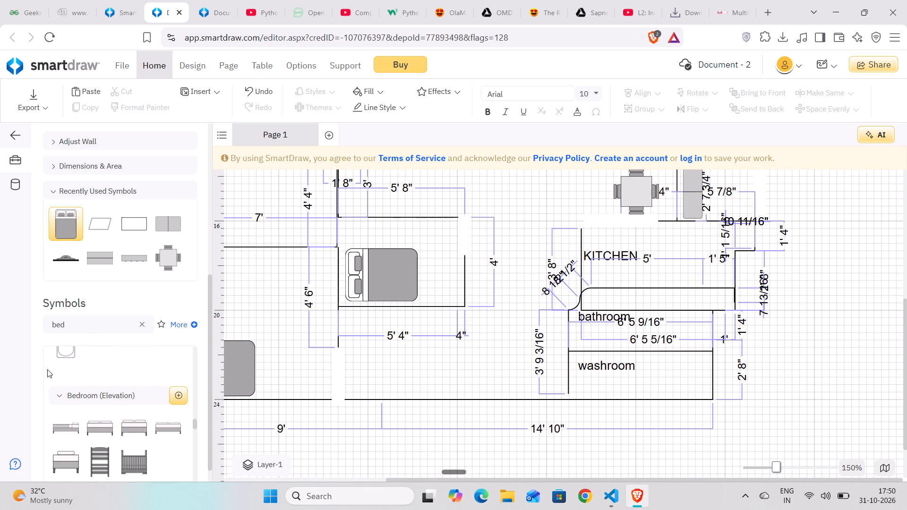
scroll(48, 371, "up", 1)
left_click(65, 414)
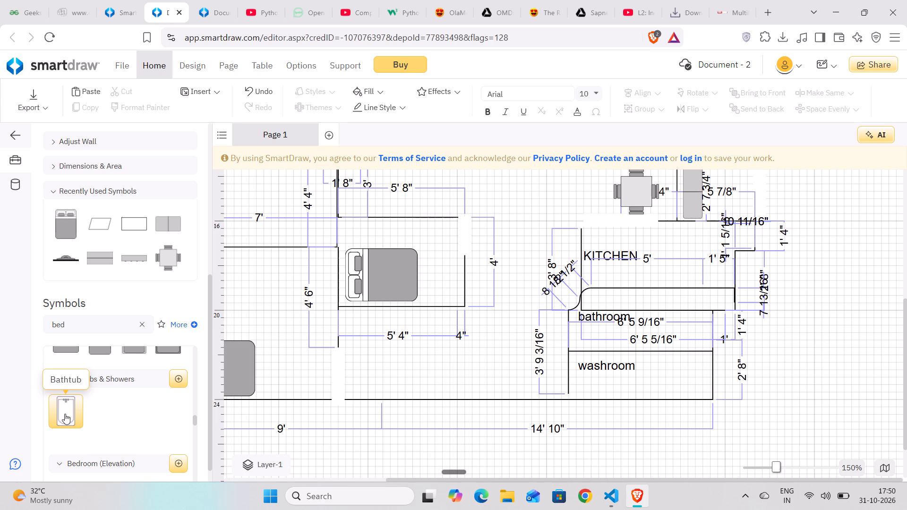
scroll(447, 350, "up", 4)
left_click(151, 383)
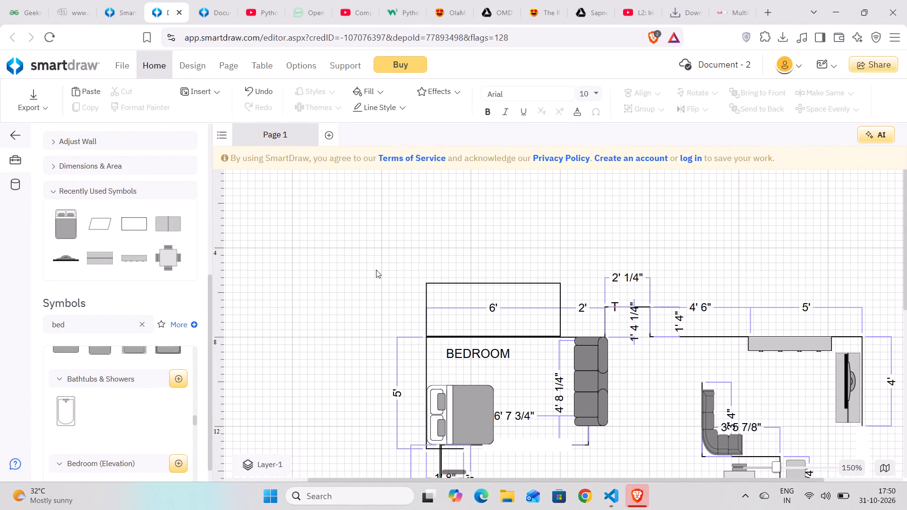
left_click_drag(78, 409, 416, 319)
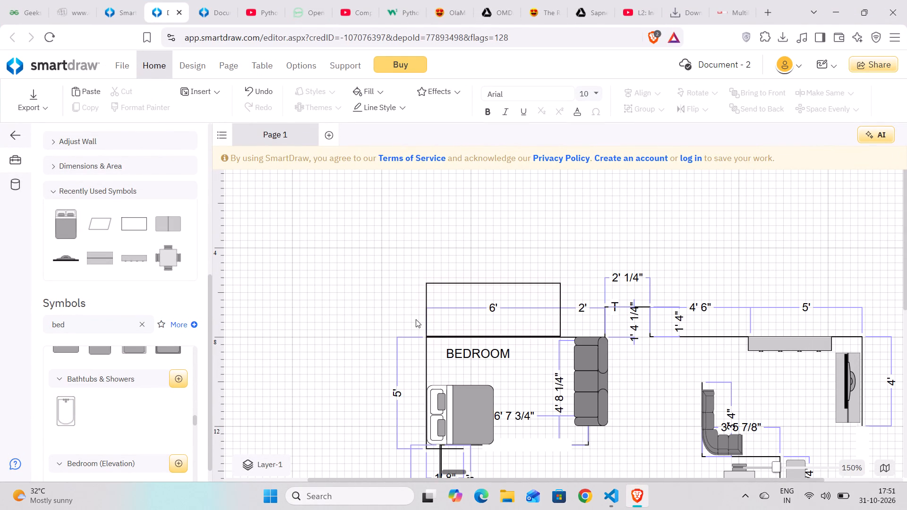
left_click_drag(416, 319, 56, 407)
left_click(56, 407)
left_click(68, 414)
left_click_drag(68, 414, 428, 316)
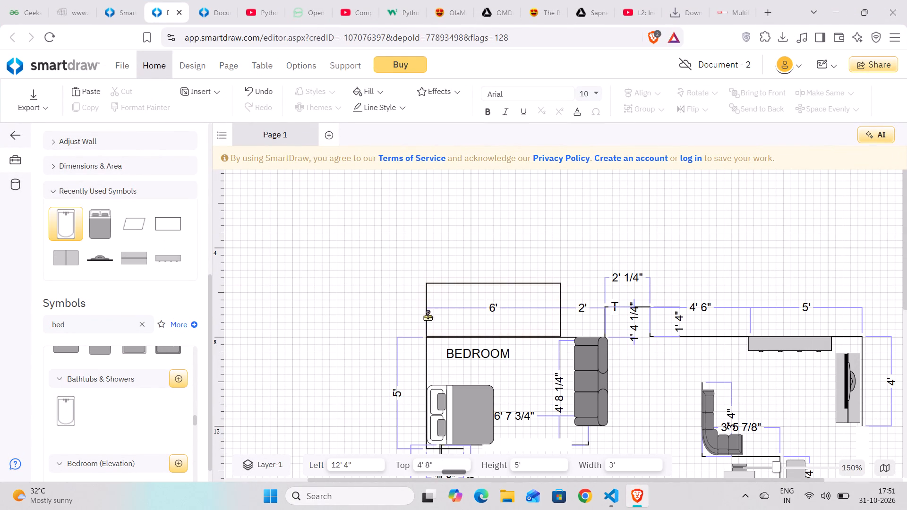
left_click_drag(428, 316, 471, 311)
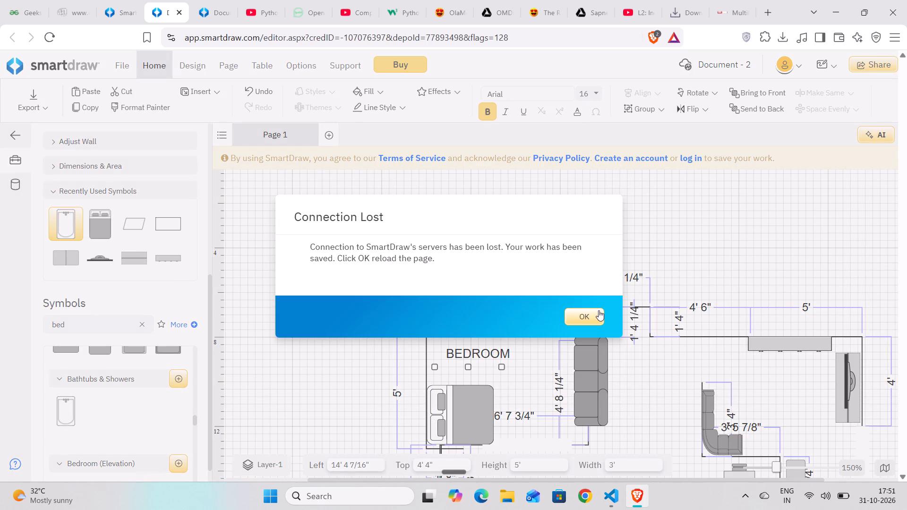
Acknowledge the lost server connection and reload the document page.
left_click(599, 310)
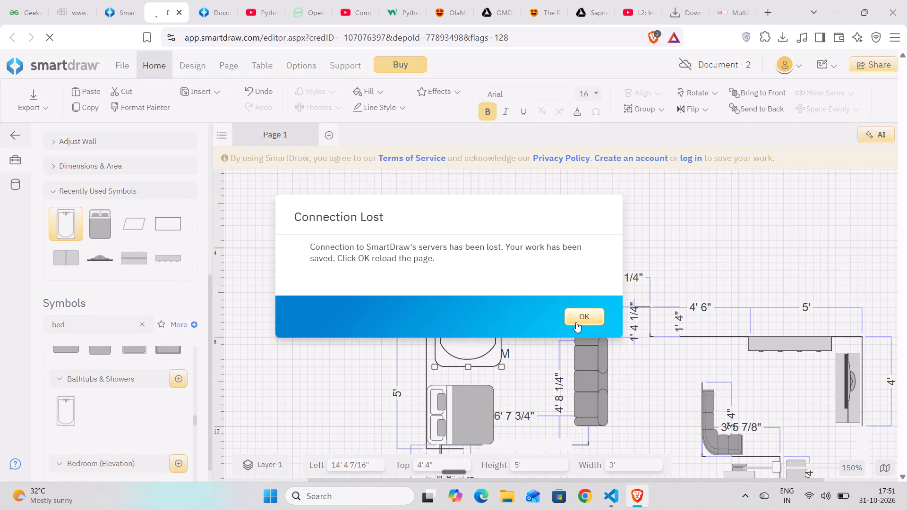
left_click(578, 321)
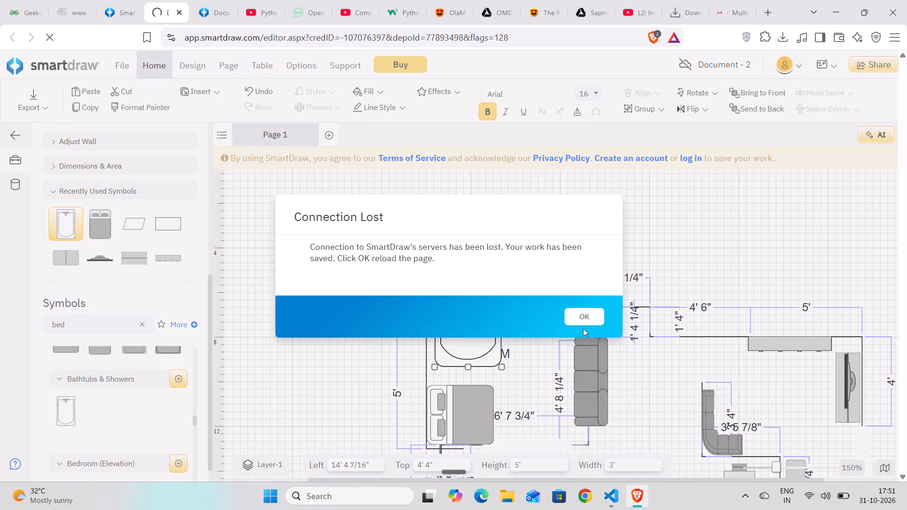
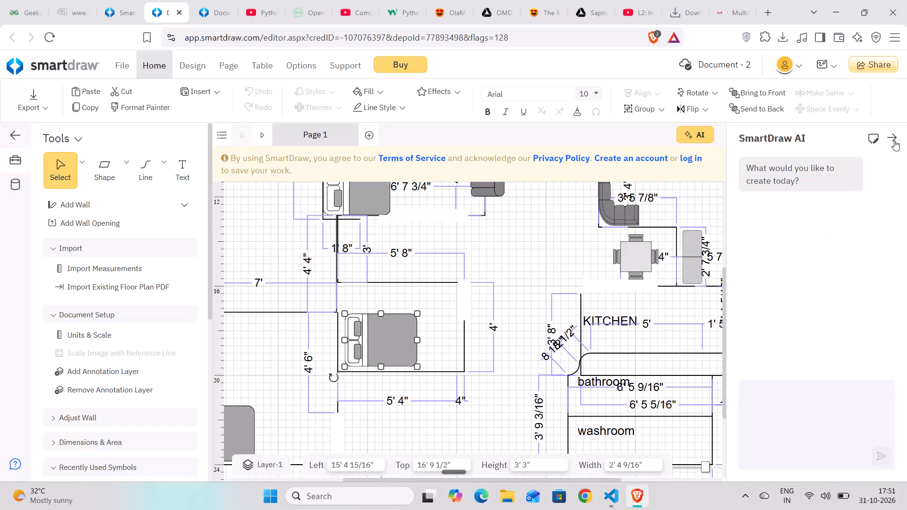
Close the SmartDraw AI assistant to free the drawing area.
left_click(894, 140)
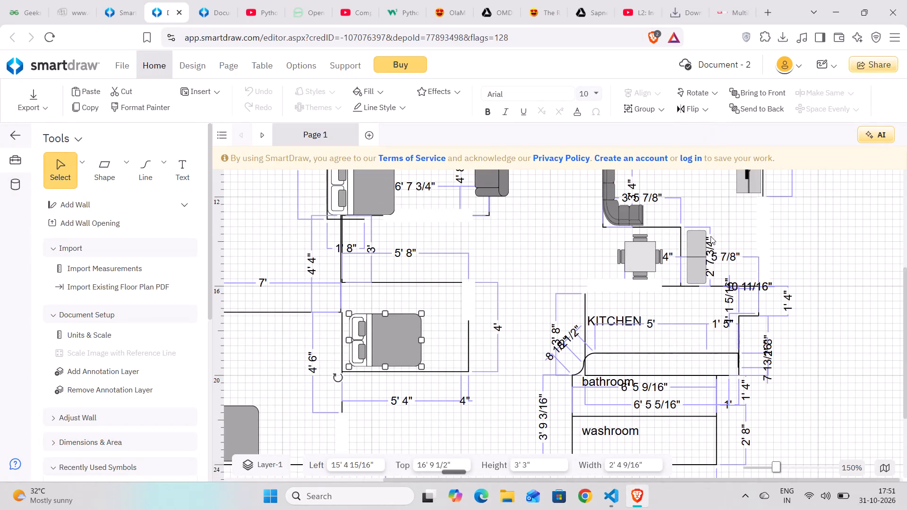
Examine the reloaded floor plan's furniture, room labels and dimensions, from the box above the bedroom to the washroom and lower room.
scroll(648, 289, "up", 1)
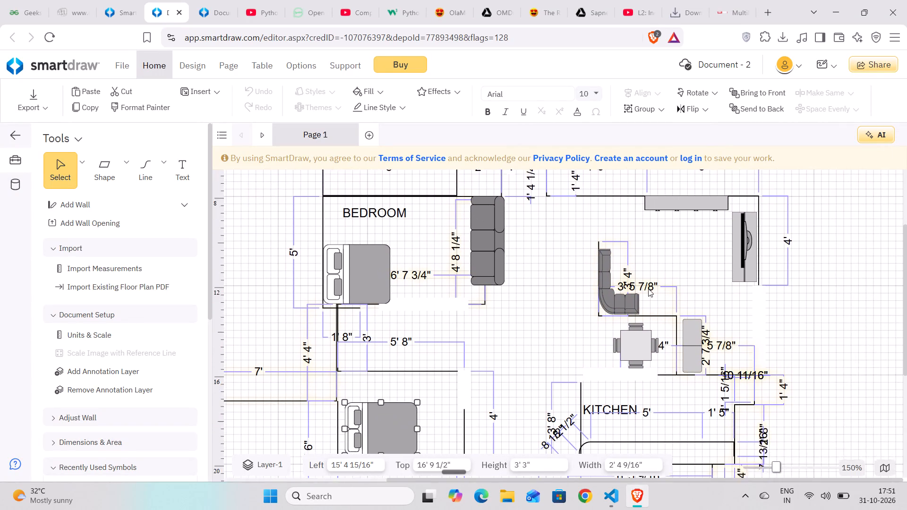
scroll(648, 289, "up", 1)
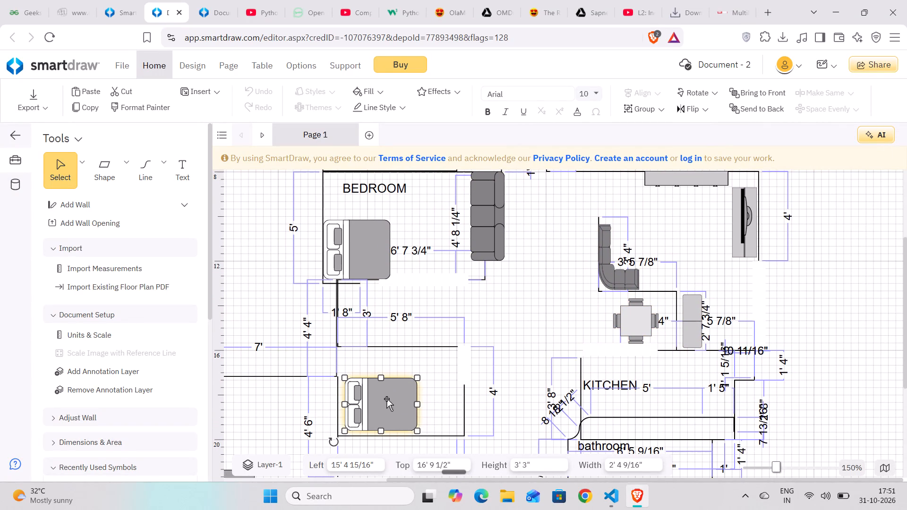
left_click(386, 399)
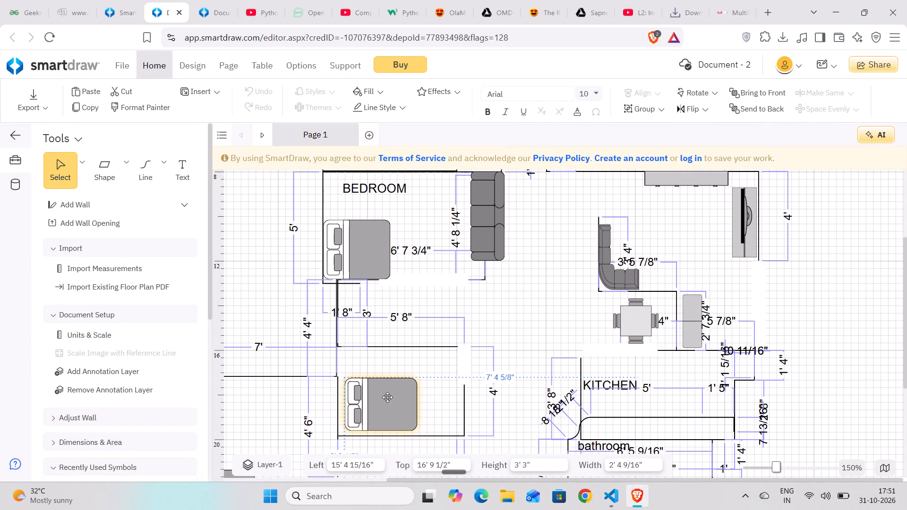
scroll(646, 277, "down", 1)
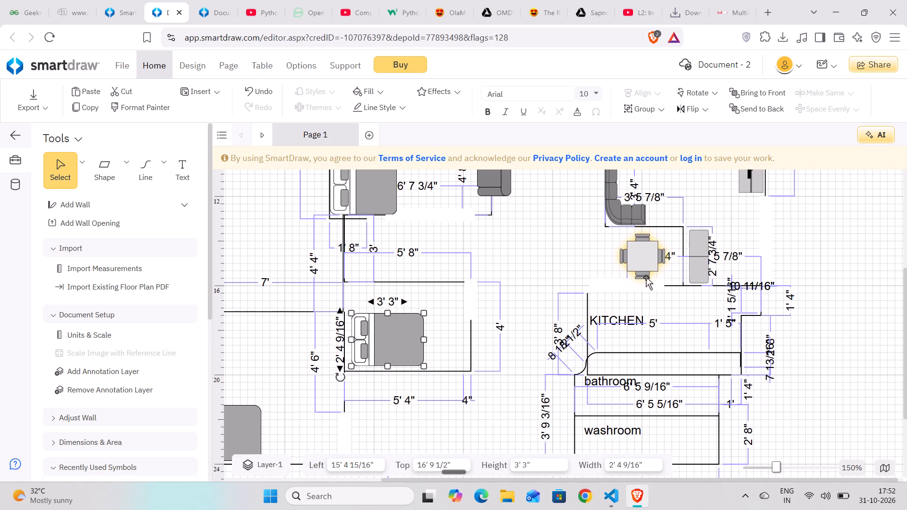
scroll(547, 411, "down", 1)
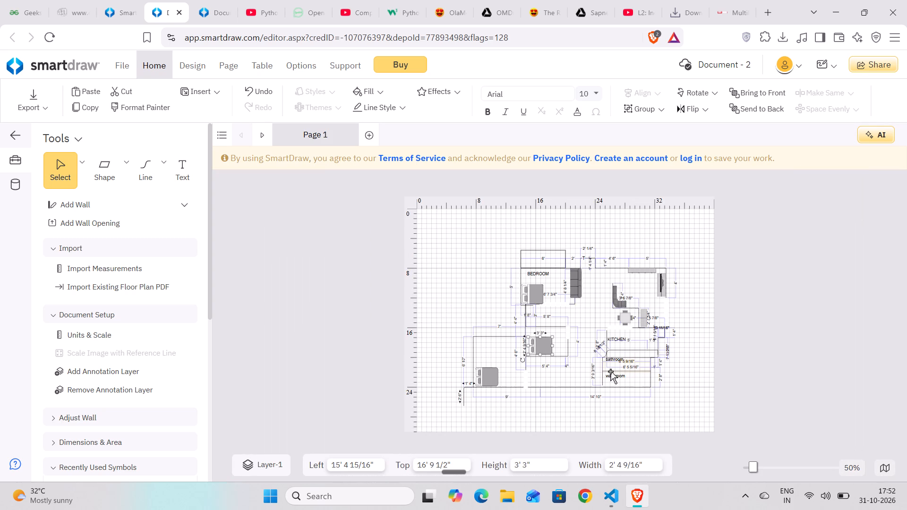
scroll(565, 335, "up", 1)
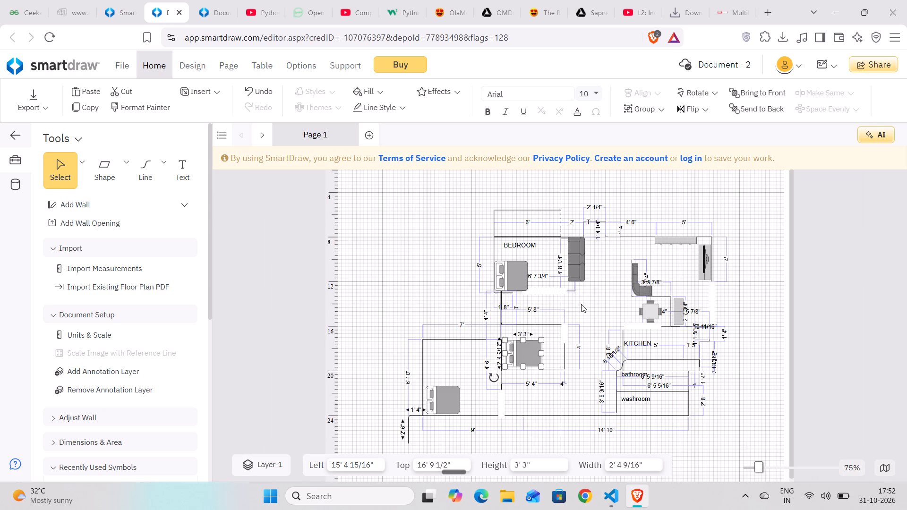
scroll(642, 319, "left", 1)
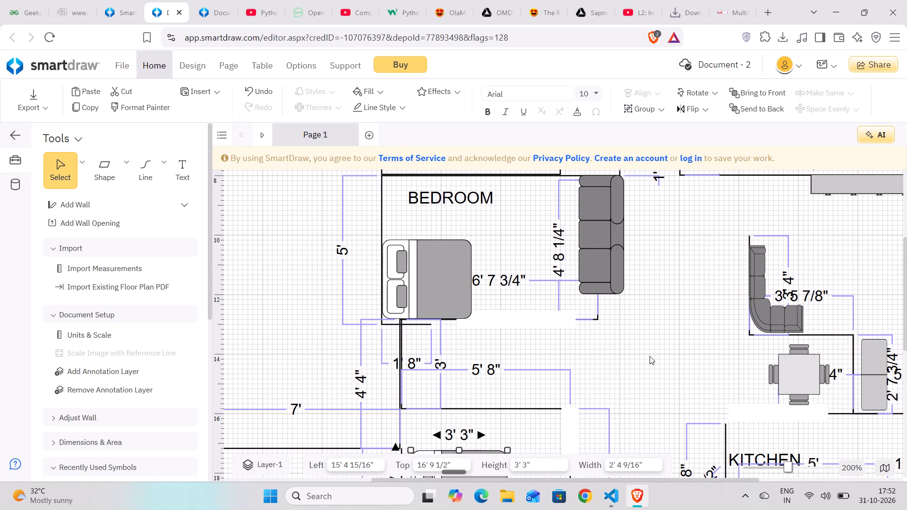
scroll(650, 356, "left", 2)
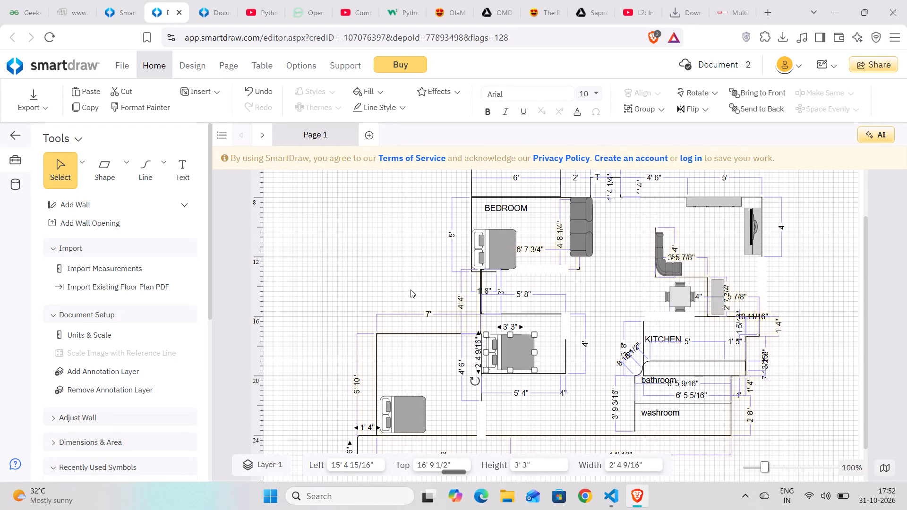
scroll(308, 301, "up", 1)
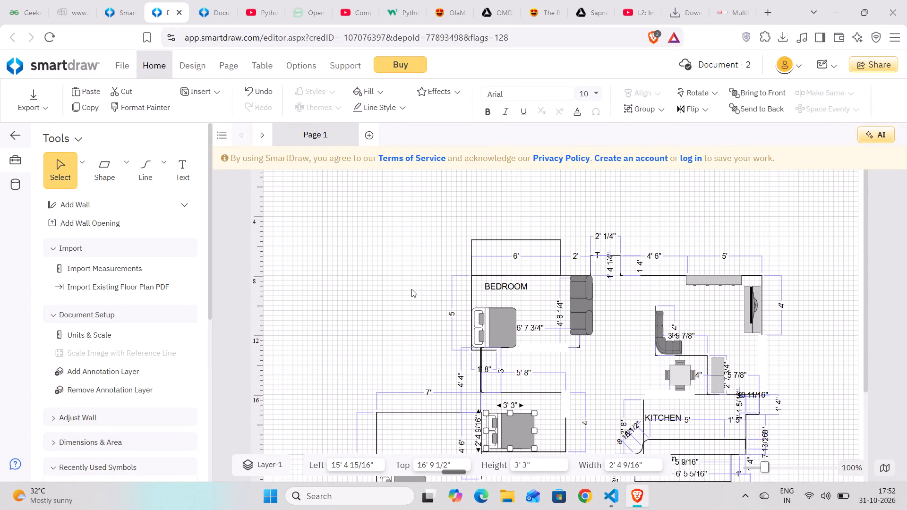
scroll(411, 289, "left", 1)
scroll(411, 289, "down", 1)
scroll(517, 350, "down", 1)
scroll(517, 350, "left", 1)
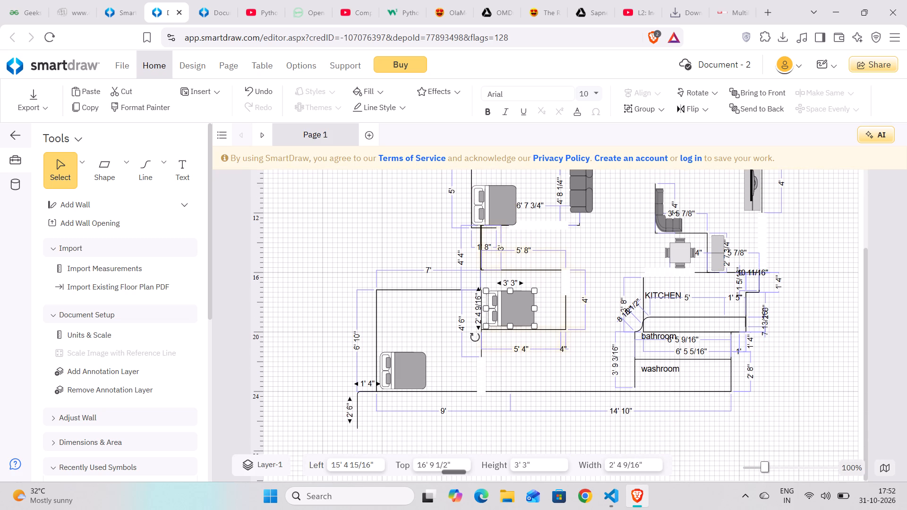
scroll(517, 350, "left", 1)
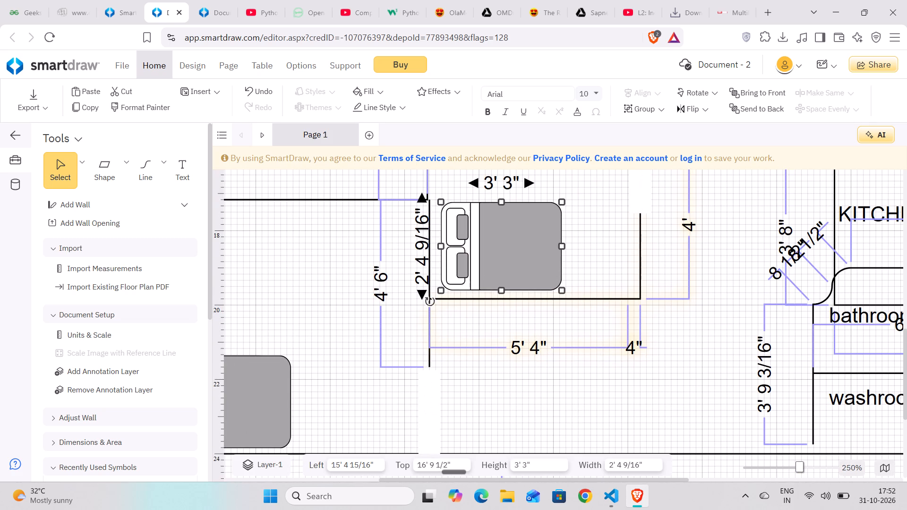
scroll(517, 350, "left", 3)
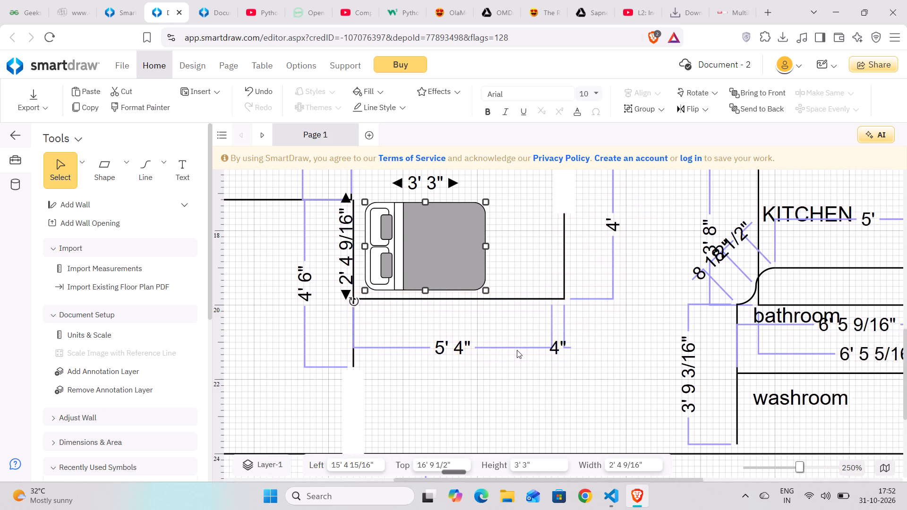
scroll(517, 350, "left", 4)
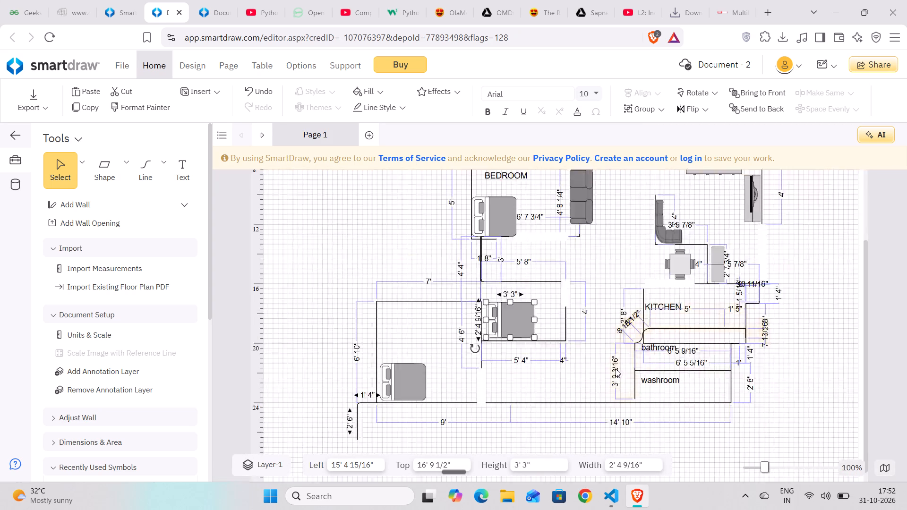
scroll(560, 362, "left", 2)
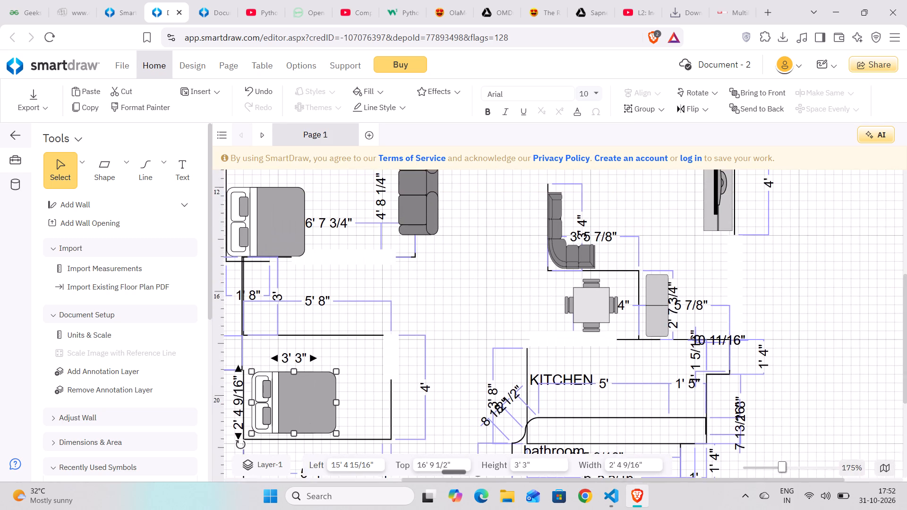
scroll(560, 362, "left", 1)
scroll(560, 362, "up", 3)
scroll(560, 362, "right", 1)
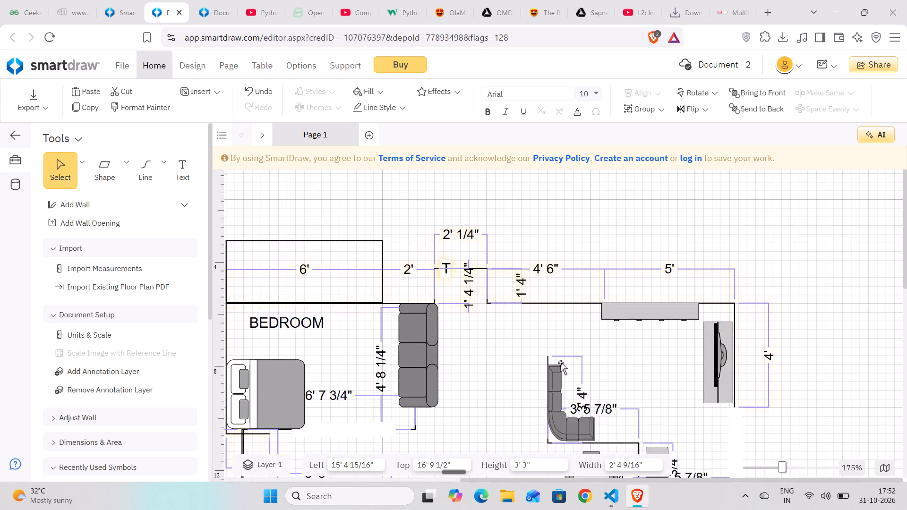
scroll(560, 362, "right", 2)
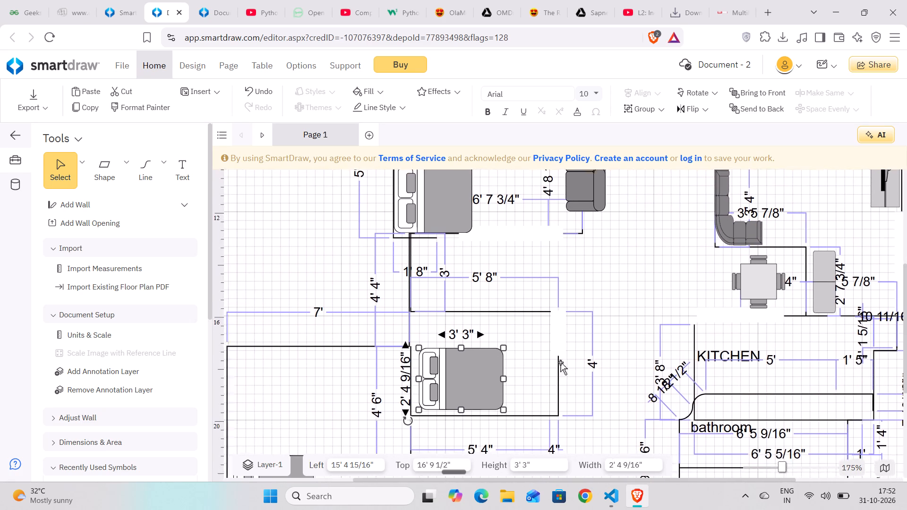
scroll(560, 362, "right", 2)
scroll(560, 362, "down", 1)
scroll(560, 362, "up", 1)
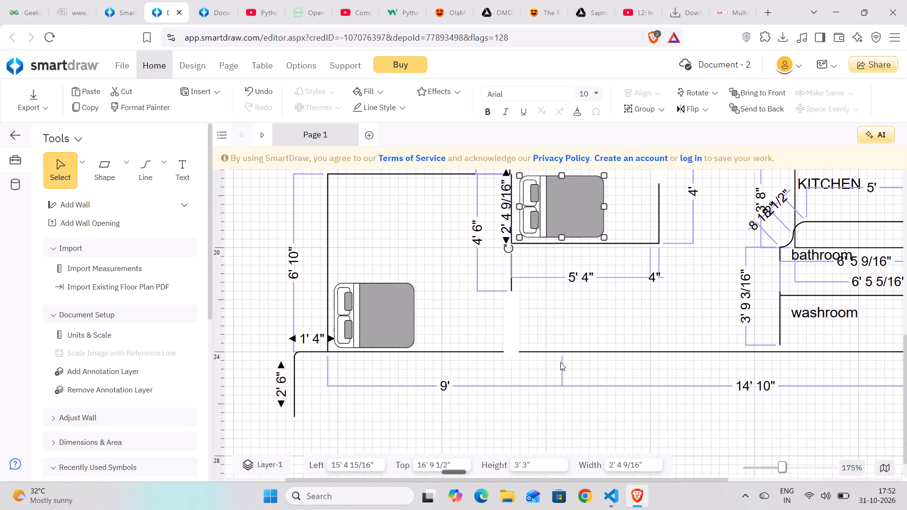
scroll(560, 362, "up", 1)
scroll(560, 362, "left", 5)
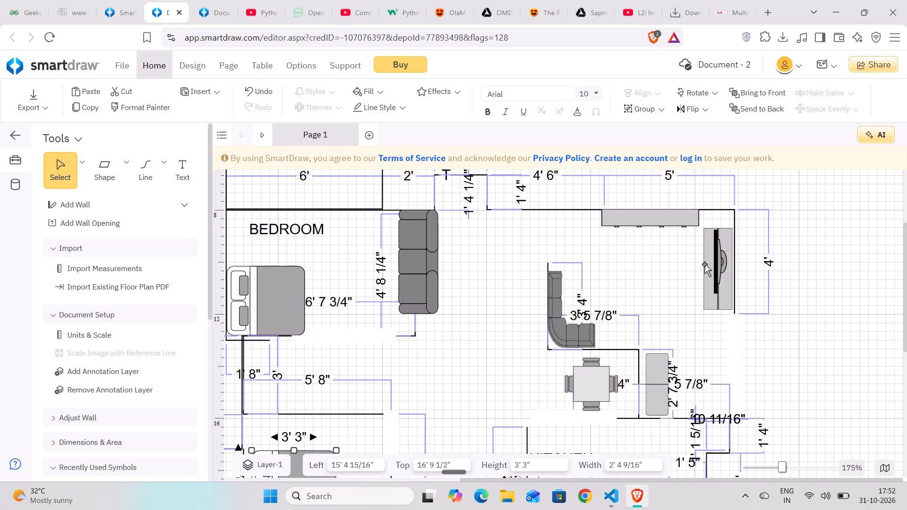
scroll(521, 253, "up", 1)
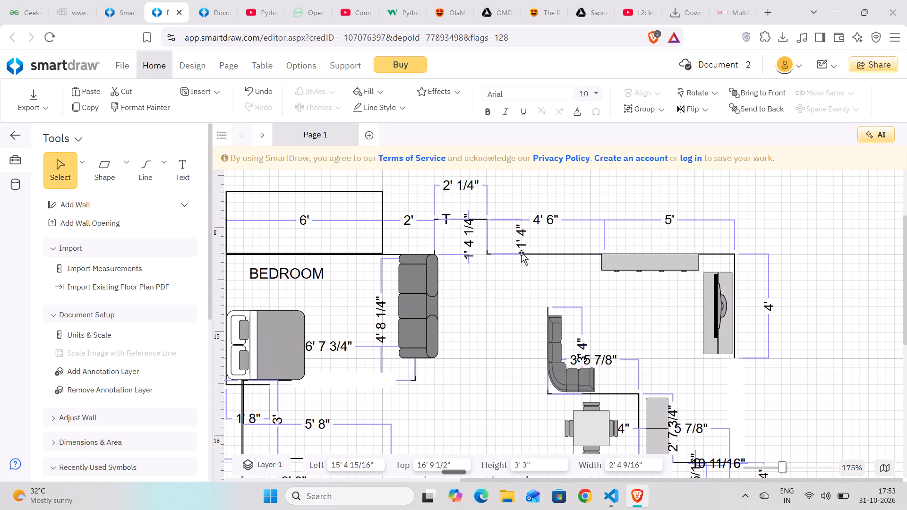
scroll(521, 253, "up", 1)
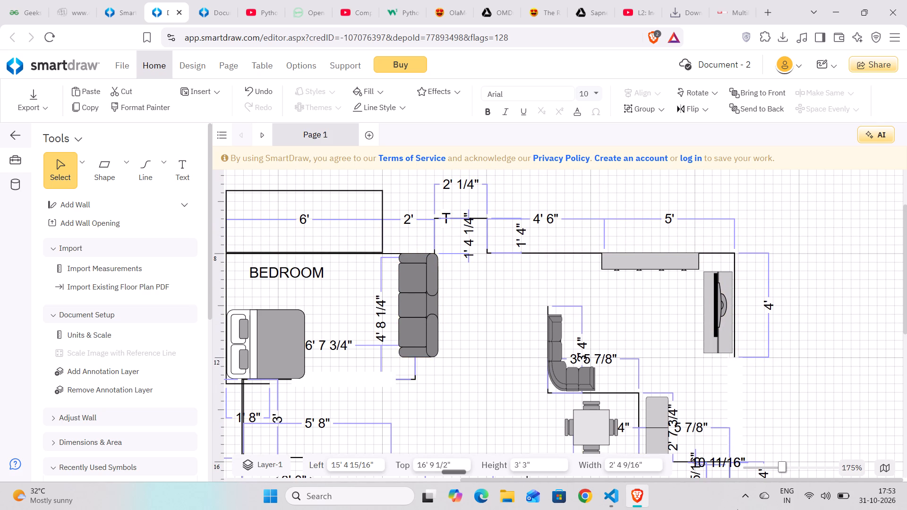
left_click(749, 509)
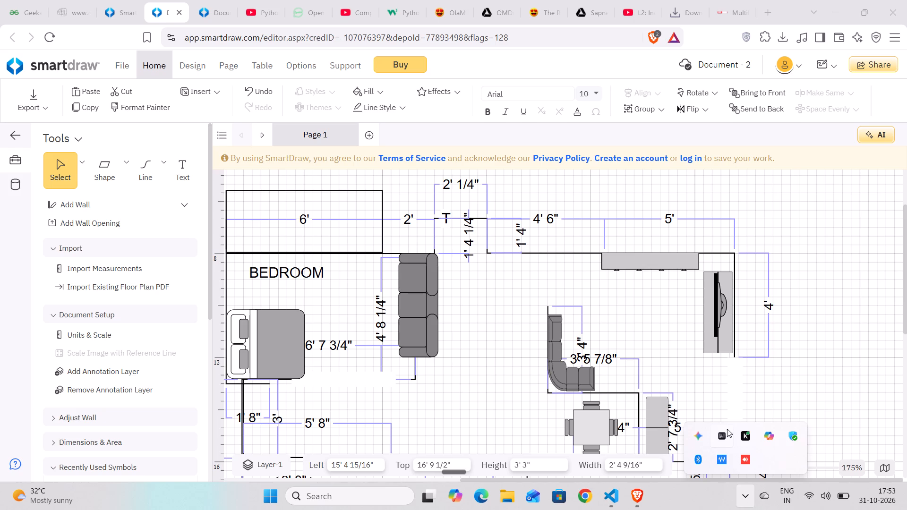